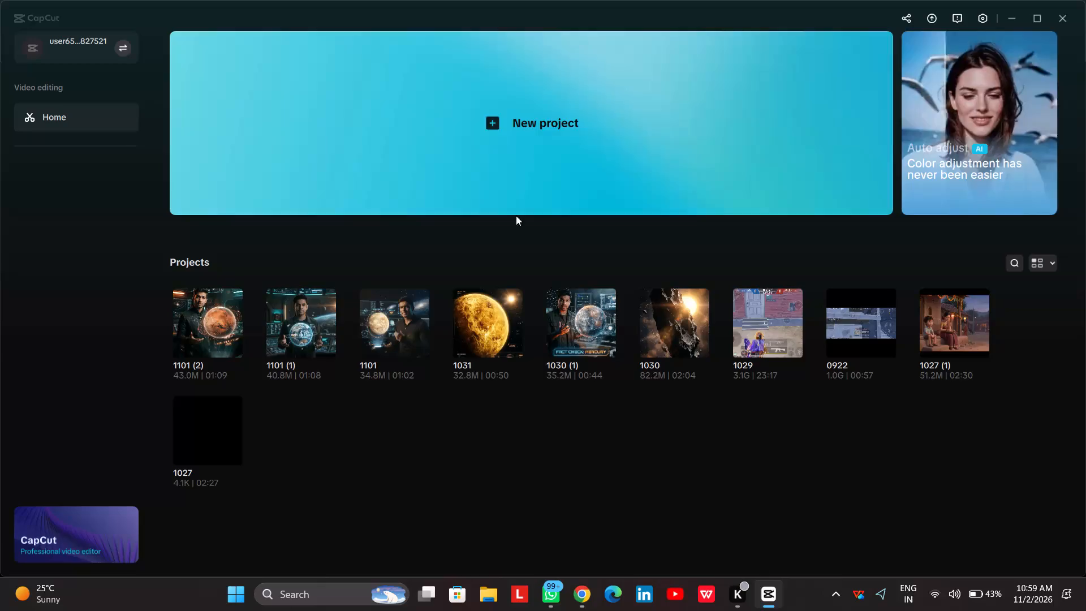
# Create a new video editing project.
pyautogui.click(555, 131)
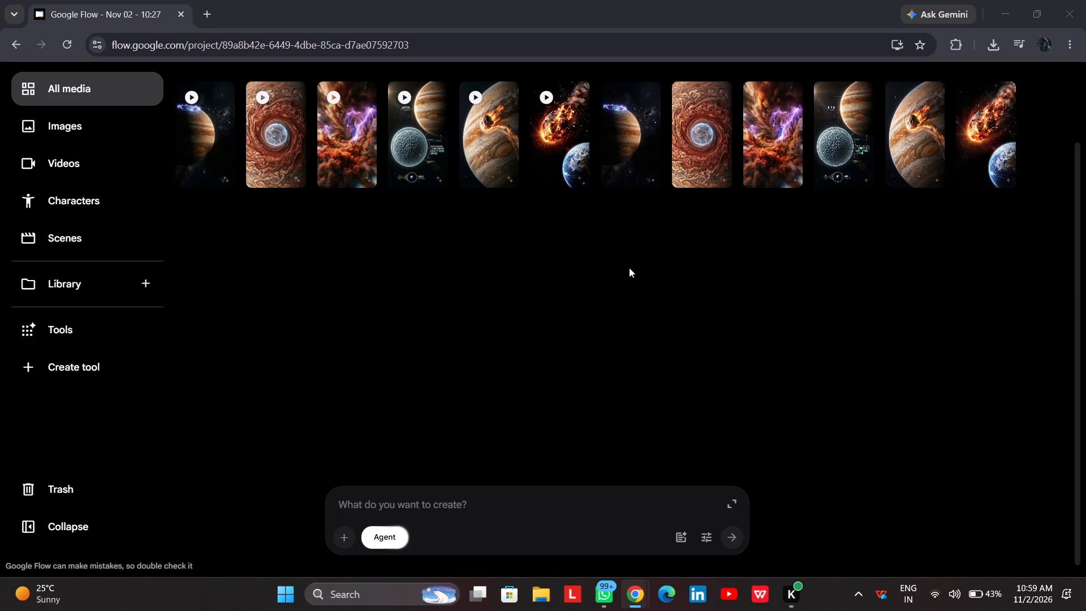
# Import the ElevenLabs_2026-11-02T05_22_51 MP3 from the Downloads folder and place it at the start of the timeline.
pyautogui.click(220, 203)
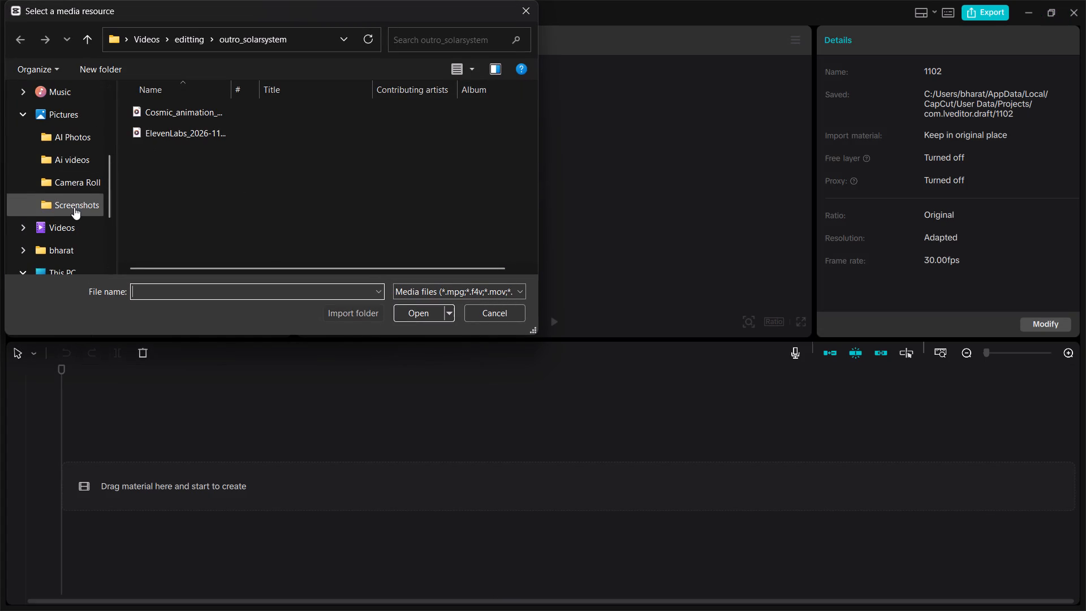
pyautogui.scroll(1, 72, 209)
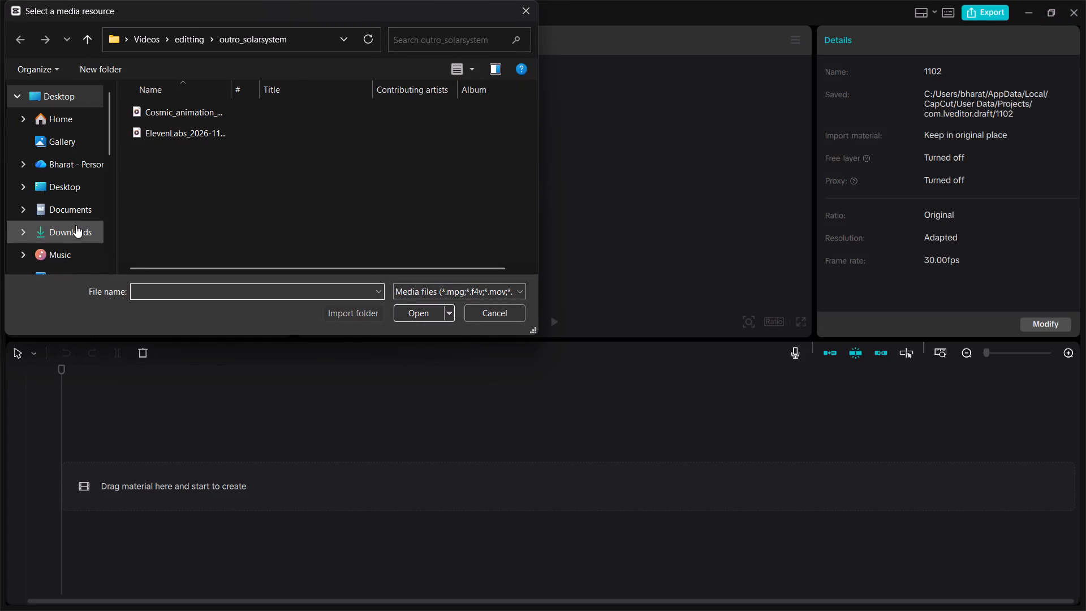
pyautogui.click(76, 225)
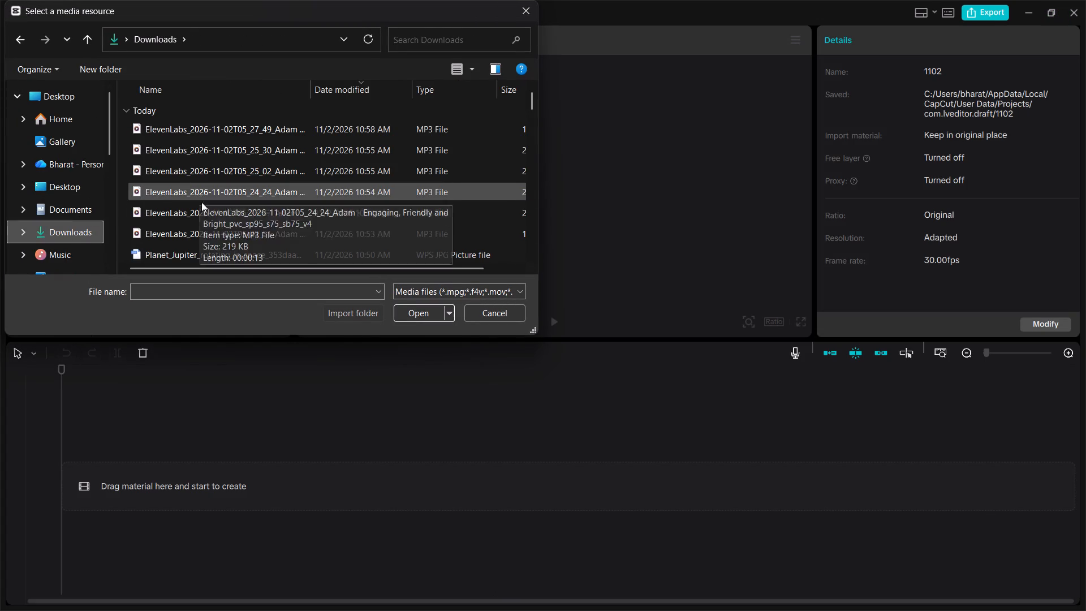
pyautogui.click(206, 225)
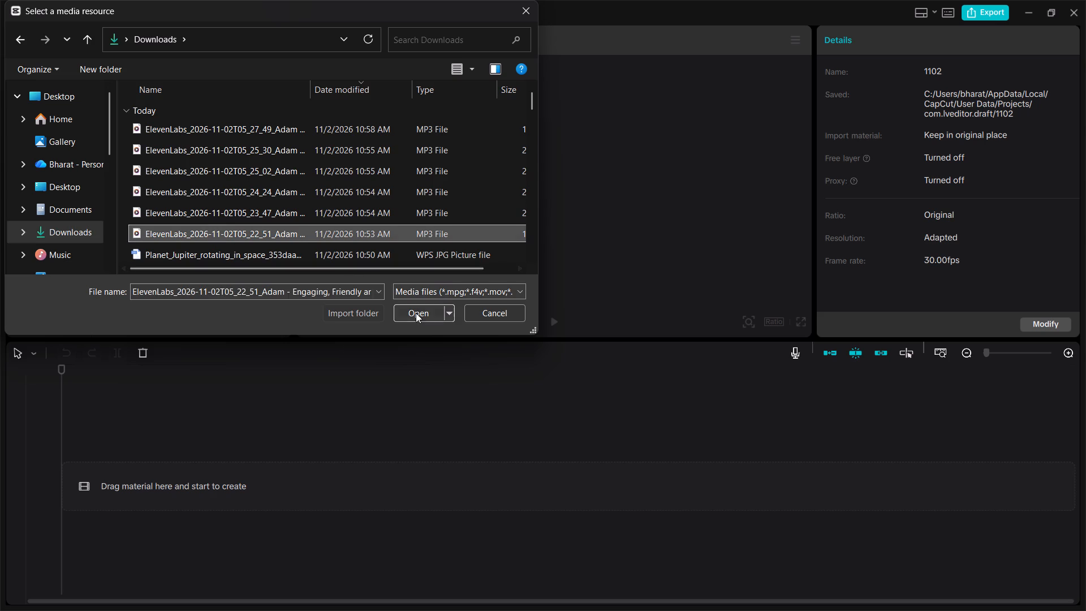
pyautogui.click(416, 313)
pyautogui.moveTo(142, 138); pyautogui.dragTo(148, 500)
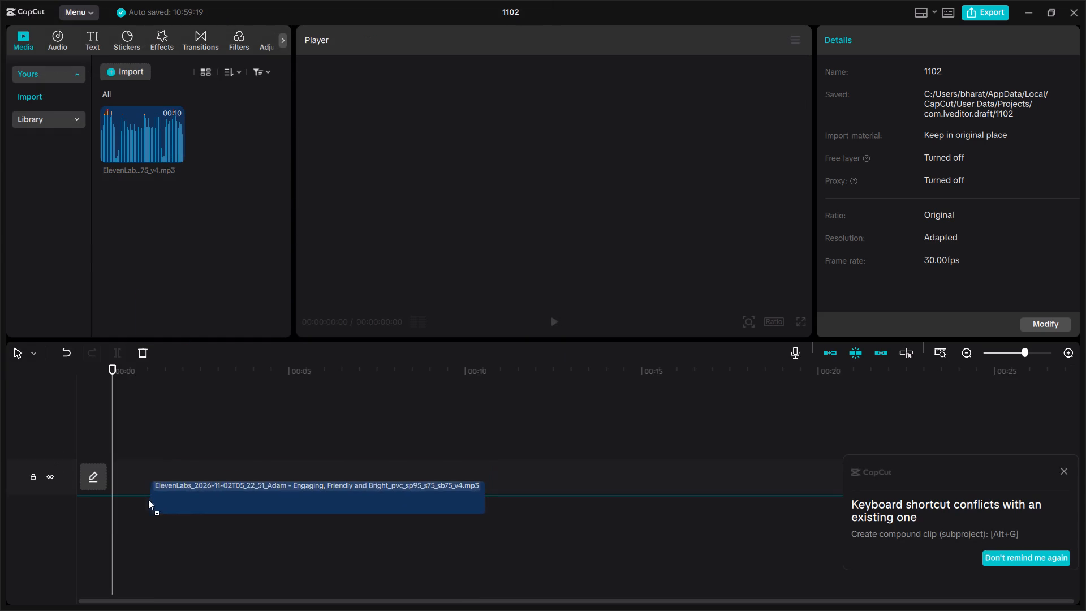
pyautogui.moveTo(148, 500); pyautogui.dragTo(113, 505)
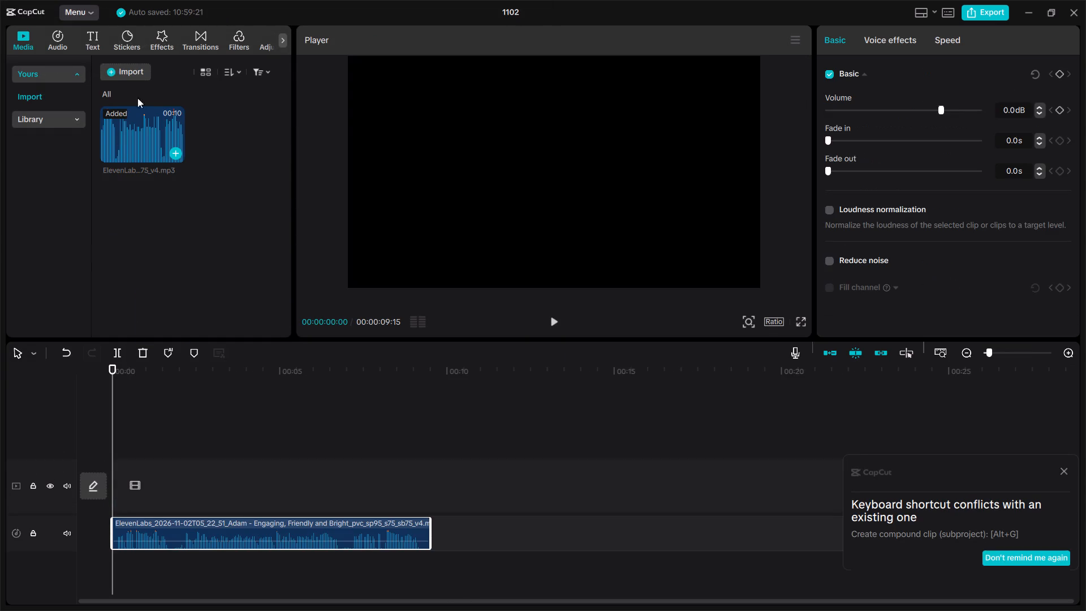
# Import the ElevenLabs_2026-11-02T05_23_47 MP3 from Downloads and place it directly after the first audio clip.
pyautogui.click(126, 80)
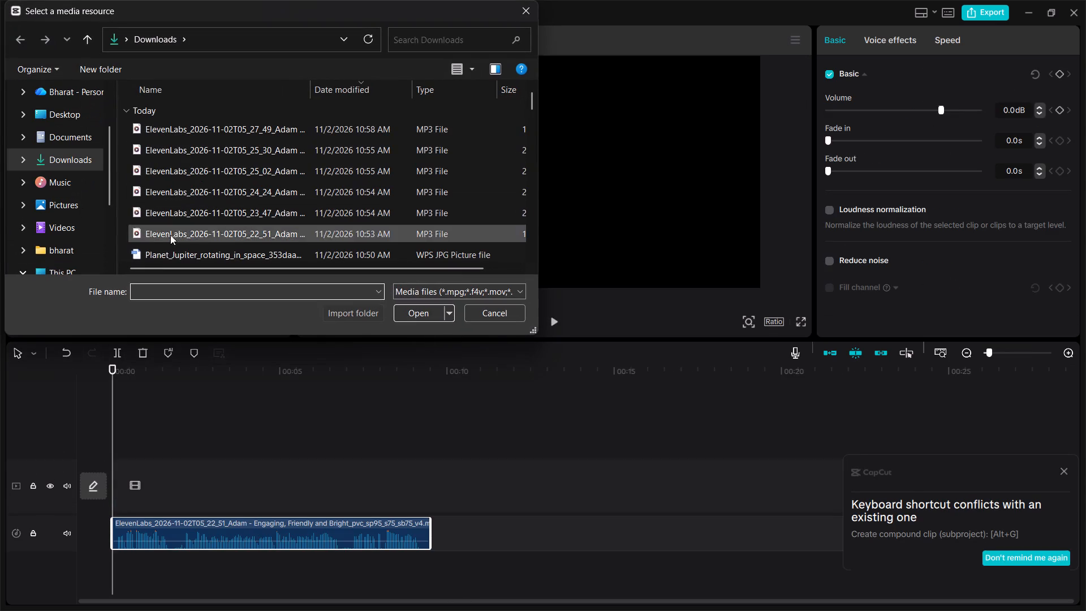
pyautogui.click(182, 220)
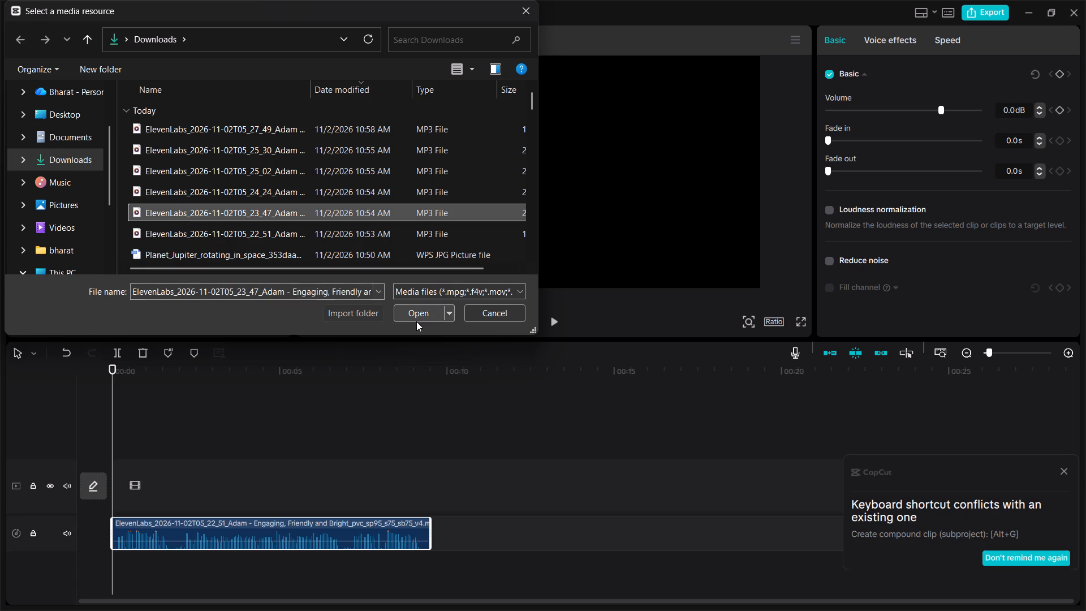
pyautogui.click(423, 319)
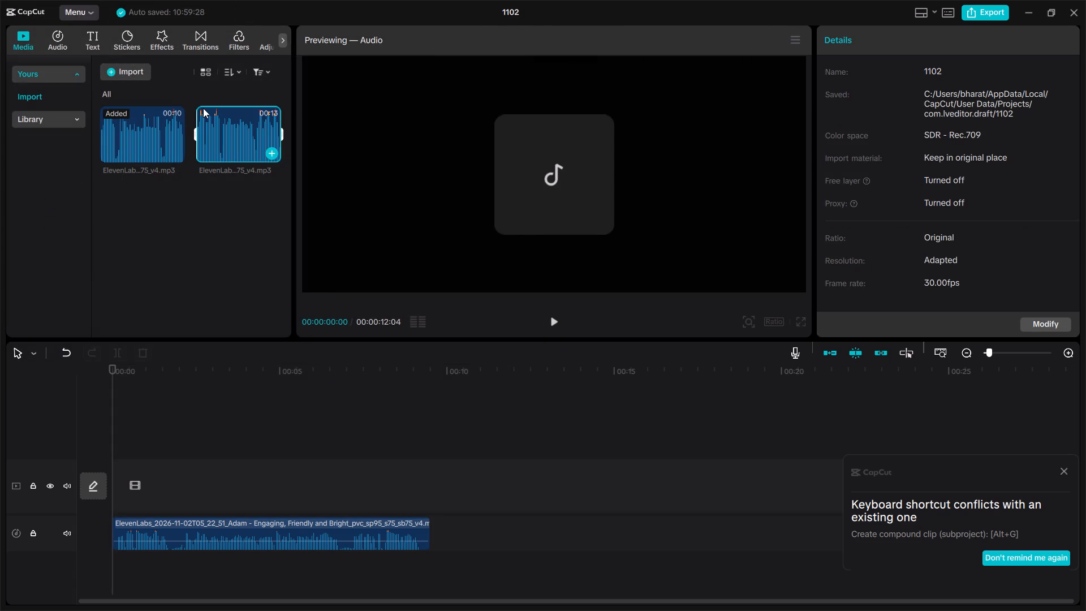
pyautogui.moveTo(203, 108); pyautogui.dragTo(427, 541)
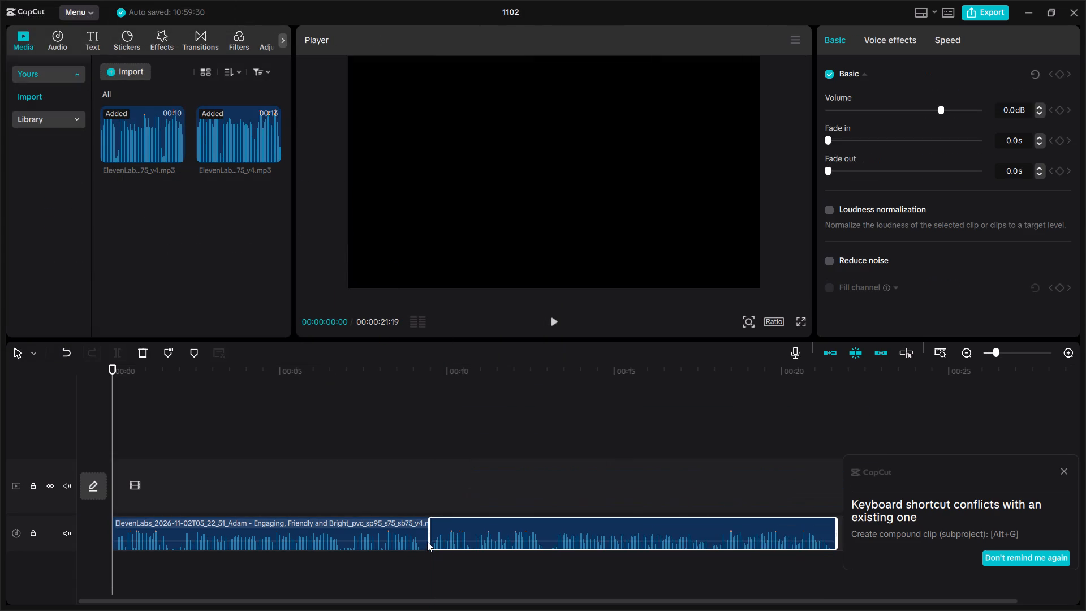
# Import the ElevenLabs_2026-11-02T05_24_24 MP3 from Downloads and place it on the same audio track, directly after the second clip.
pyautogui.keyDown('ctrl'); pyautogui.scroll(-16, 427, 541); pyautogui.keyUp('ctrl')
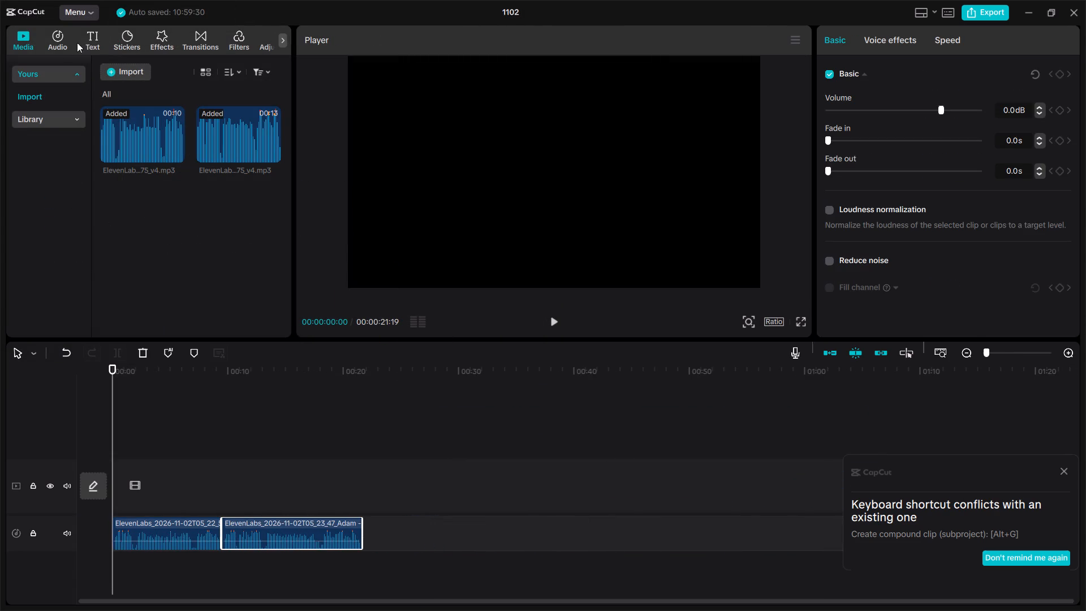
pyautogui.click(119, 66)
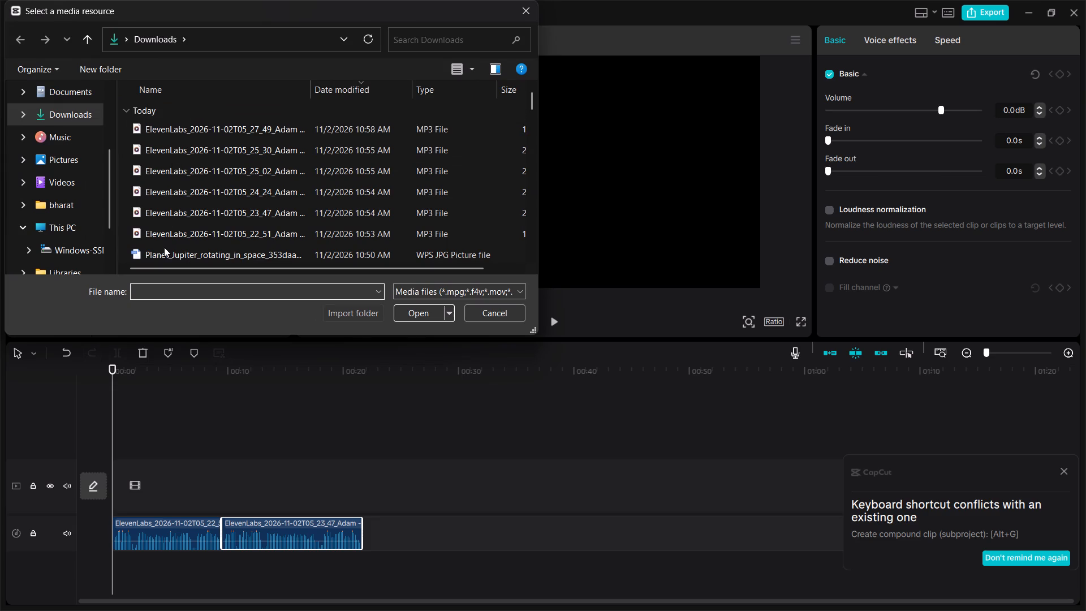
pyautogui.click(186, 191)
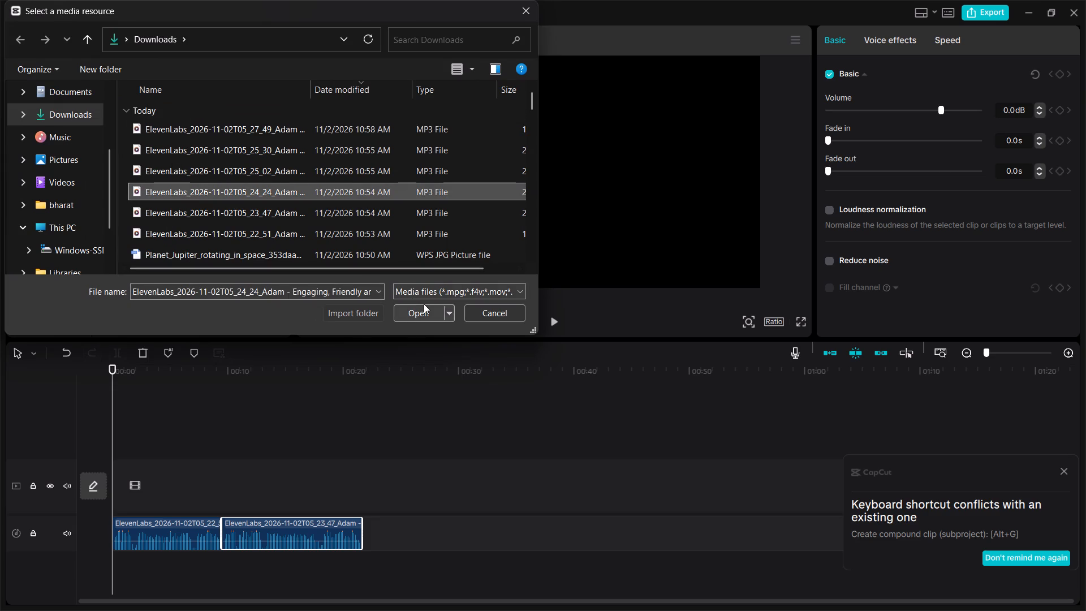
pyautogui.click(424, 304)
pyautogui.moveTo(137, 208); pyautogui.dragTo(385, 508)
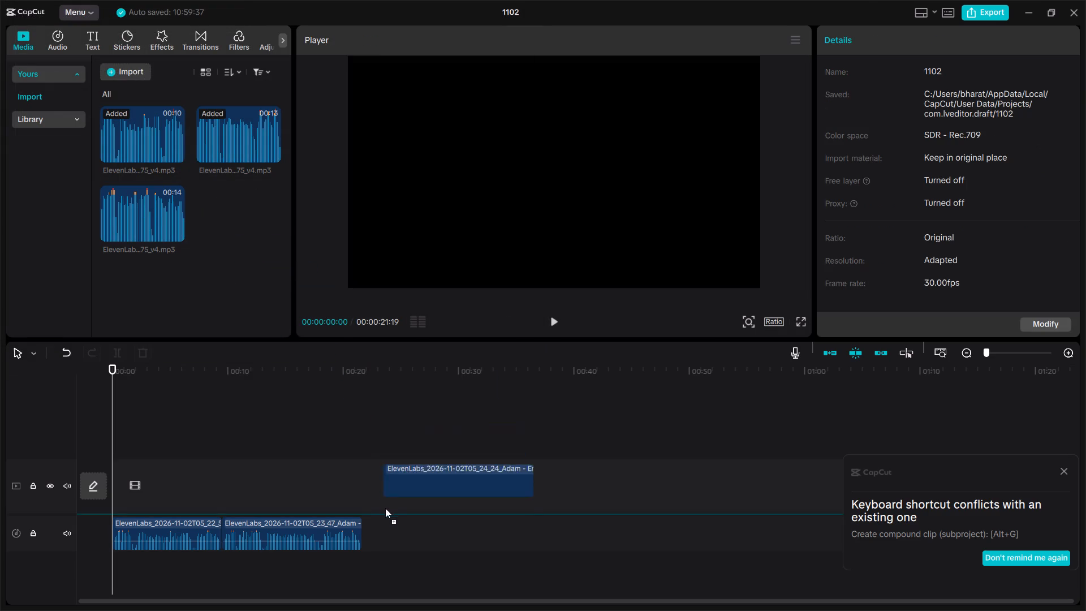
pyautogui.moveTo(385, 508); pyautogui.dragTo(357, 544)
pyautogui.moveTo(357, 544); pyautogui.dragTo(364, 530)
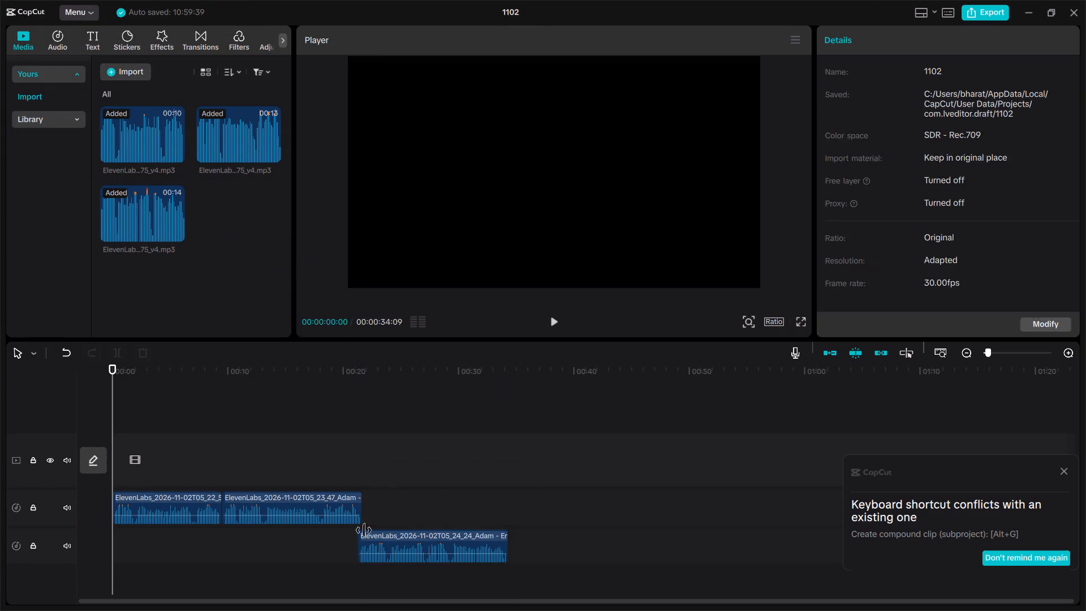
pyautogui.moveTo(364, 530); pyautogui.dragTo(373, 504)
pyautogui.click(383, 556)
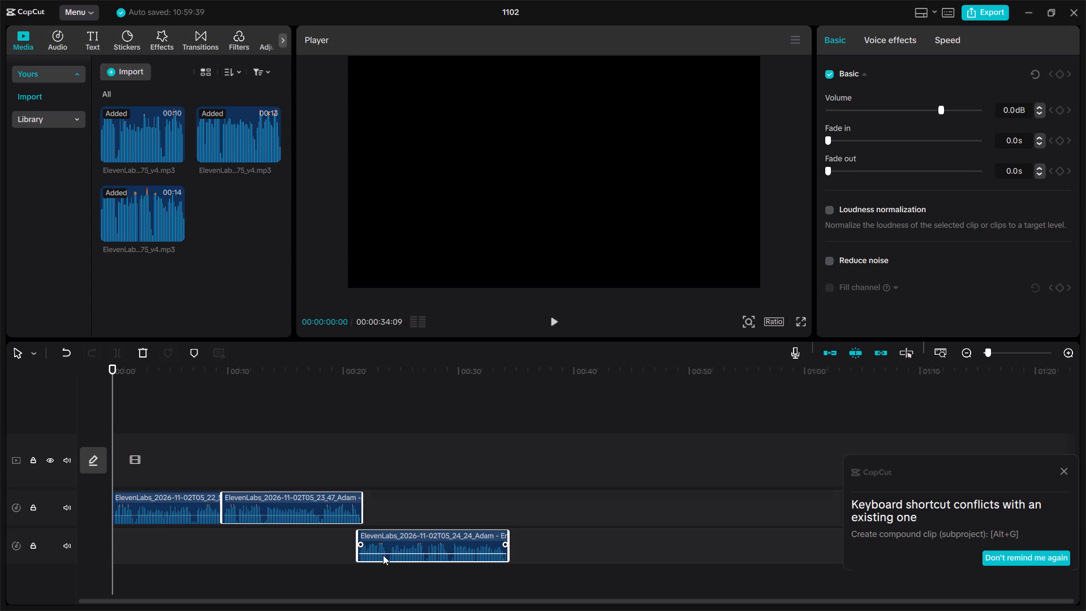
pyautogui.moveTo(394, 540); pyautogui.dragTo(394, 516)
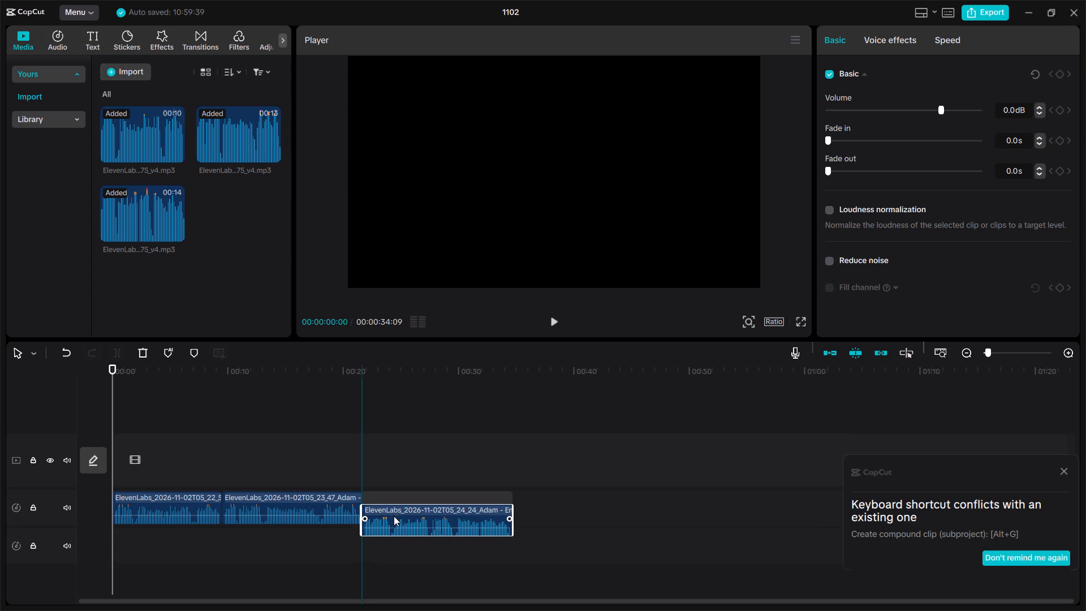
# Import the ElevenLabs_2026-11-02T05_25_02 MP3 from Downloads and place it on the same audio track, directly after the third clip with no gap.
pyautogui.keyDown('ctrl'); pyautogui.scroll(-6, 312, 437); pyautogui.keyUp('ctrl')
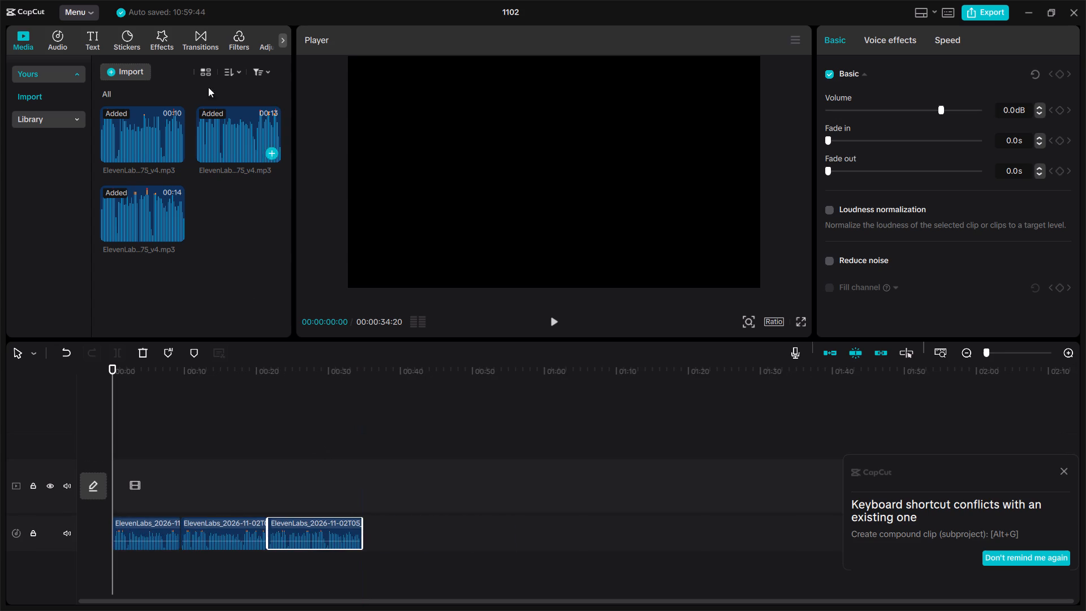
pyautogui.click(129, 68)
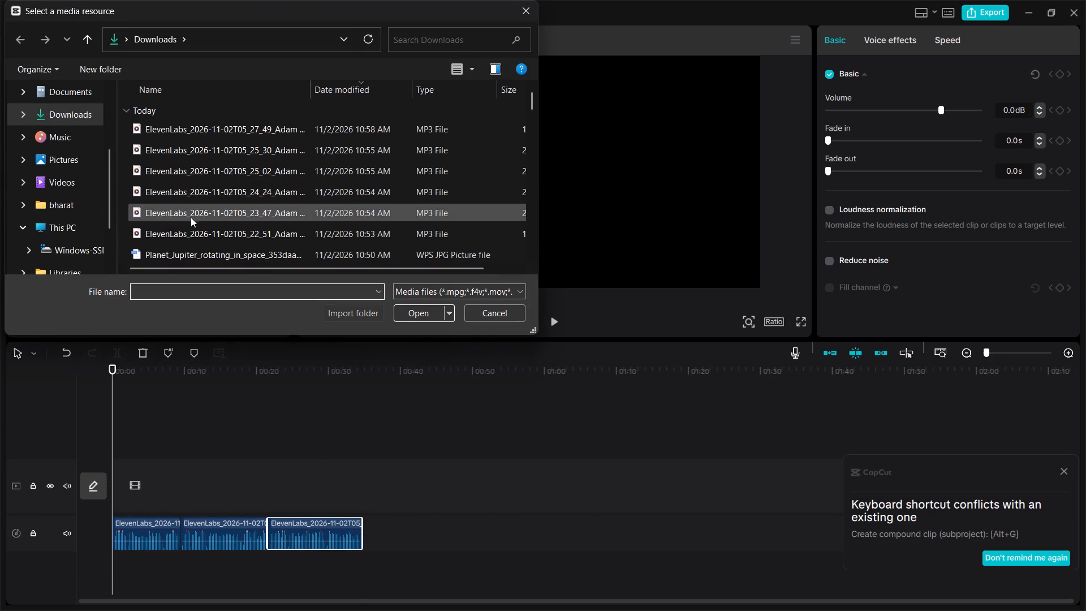
pyautogui.click(219, 163)
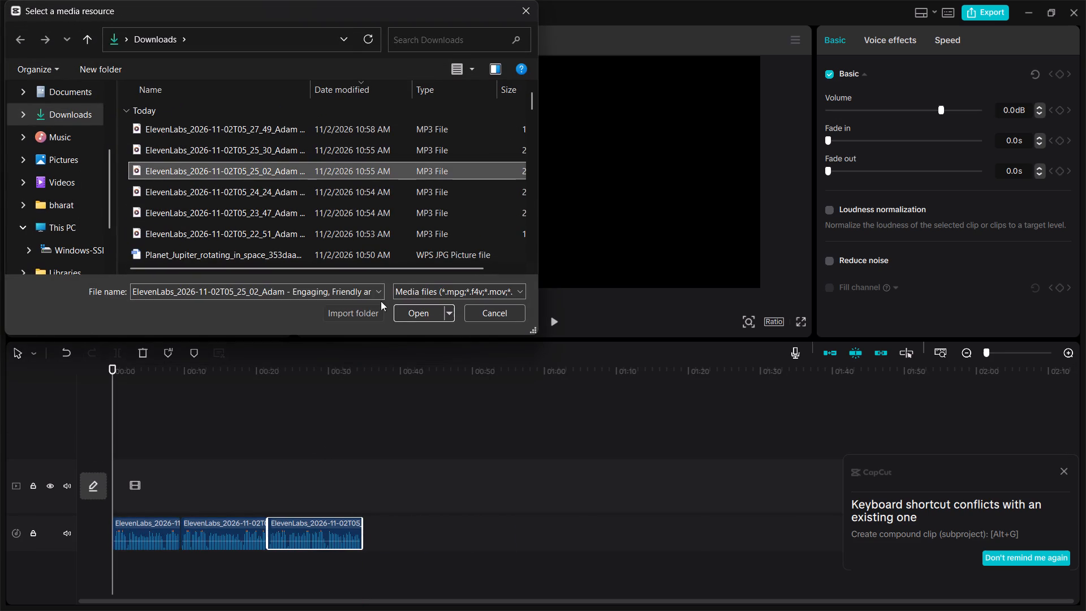
pyautogui.click(410, 309)
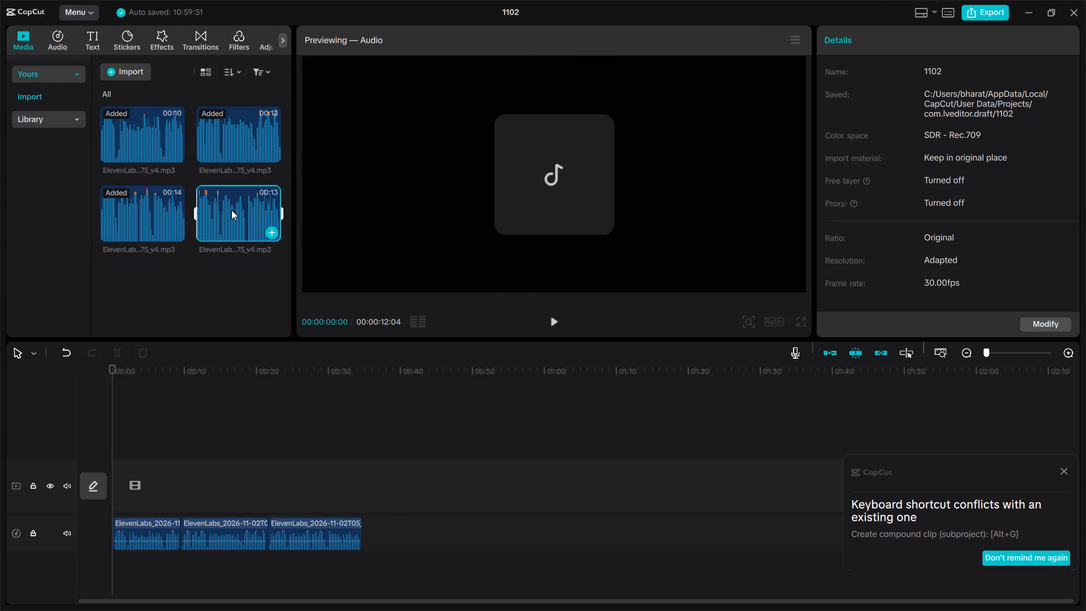
pyautogui.moveTo(231, 210); pyautogui.dragTo(357, 535)
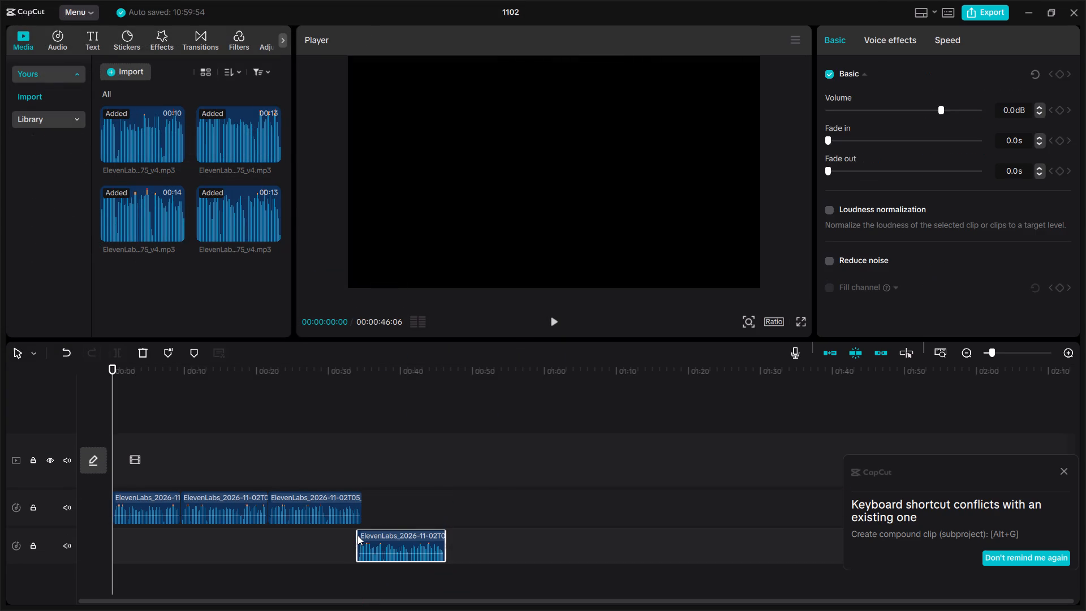
pyautogui.moveTo(387, 541); pyautogui.dragTo(397, 516)
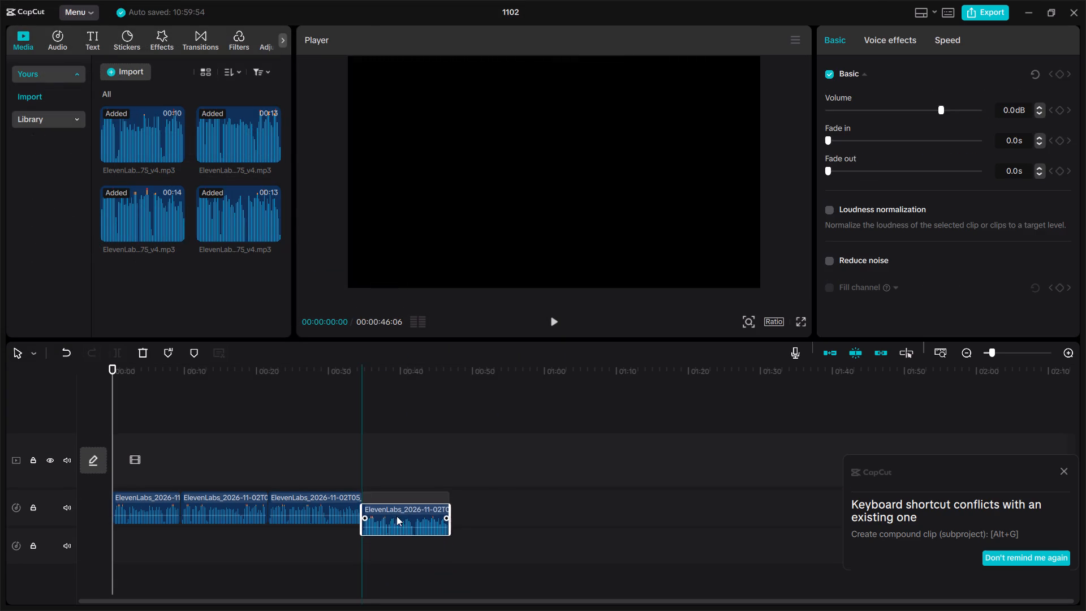
pyautogui.moveTo(397, 516); pyautogui.dragTo(397, 514)
pyautogui.click(403, 534)
pyautogui.click(403, 534)
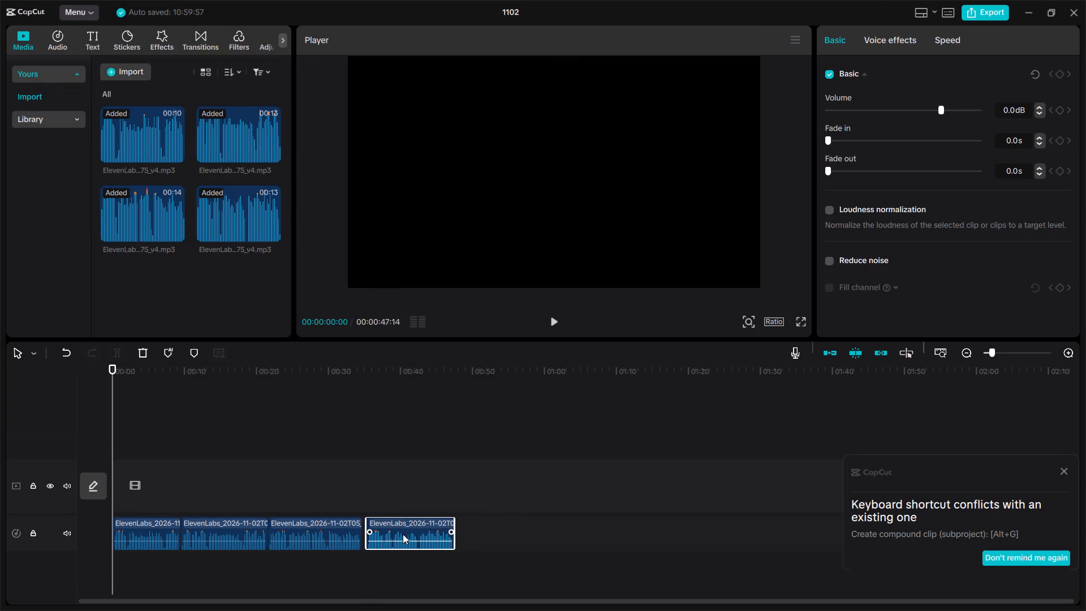
pyautogui.click(412, 525)
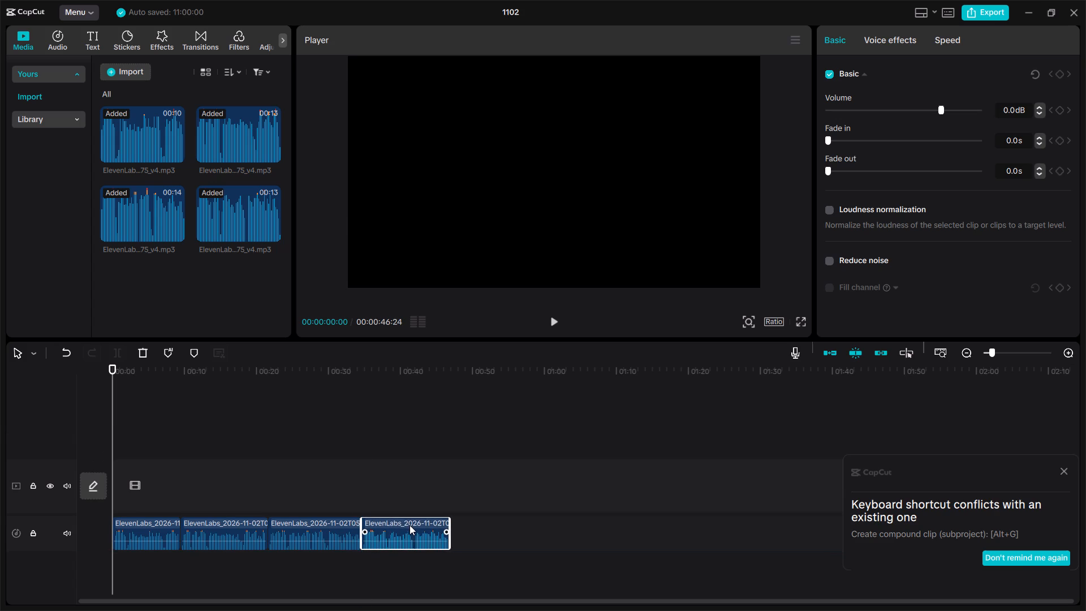
# Import the ElevenLabs_2026-11-02T05_25_30 MP3 from Downloads and place it directly after the fourth audio clip.
pyautogui.click(130, 78)
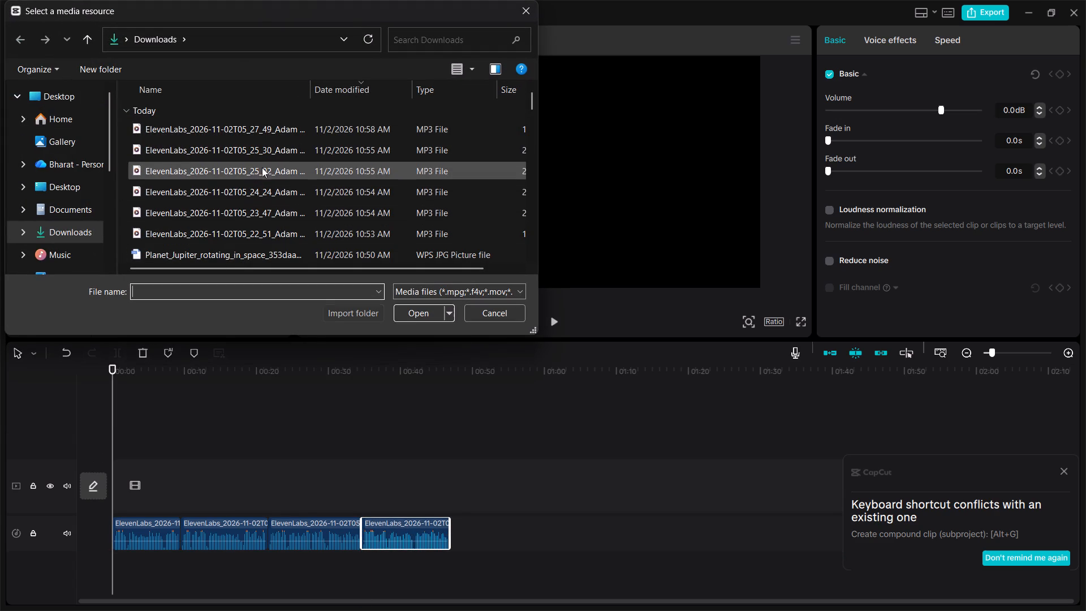
pyautogui.click(291, 144)
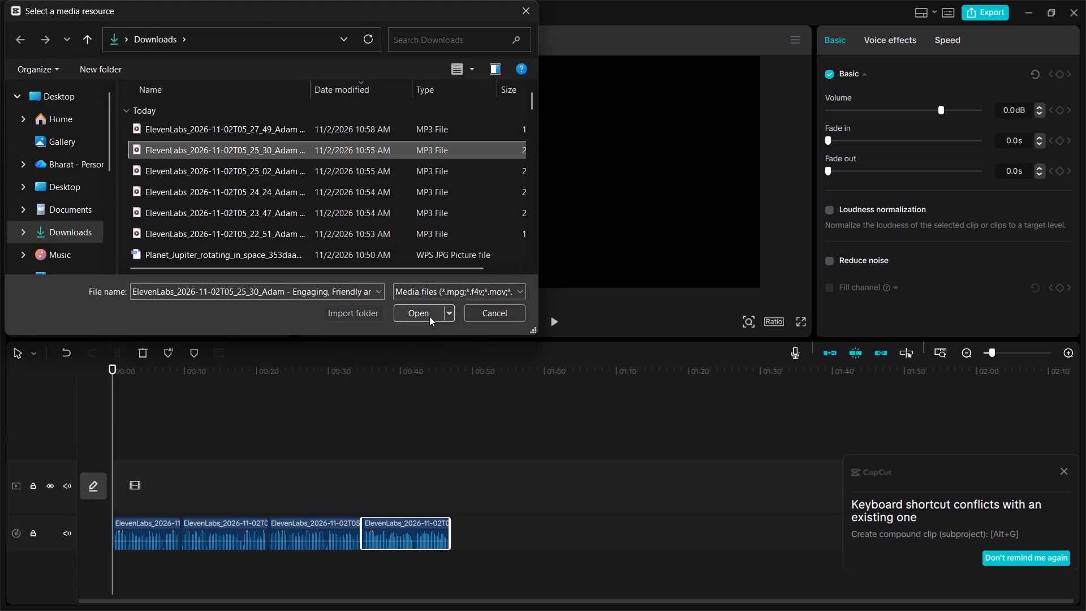
pyautogui.click(429, 313)
pyautogui.moveTo(156, 294); pyautogui.dragTo(445, 529)
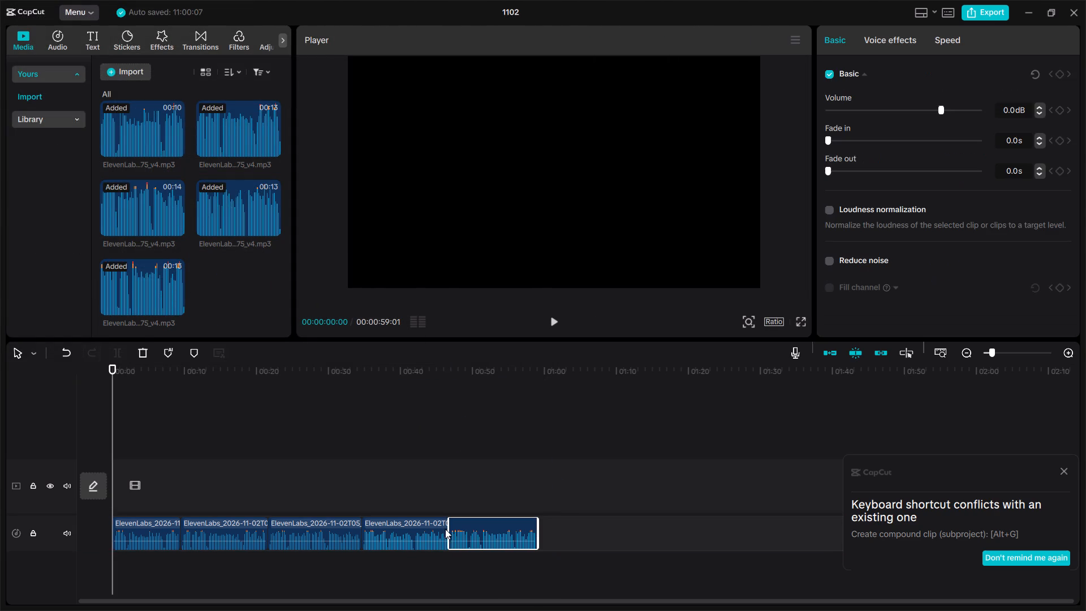
# Import the ElevenLabs_2026-11-02T05_27_49 MP3 from Downloads and place it directly after the fifth audio clip.
pyautogui.click(130, 61)
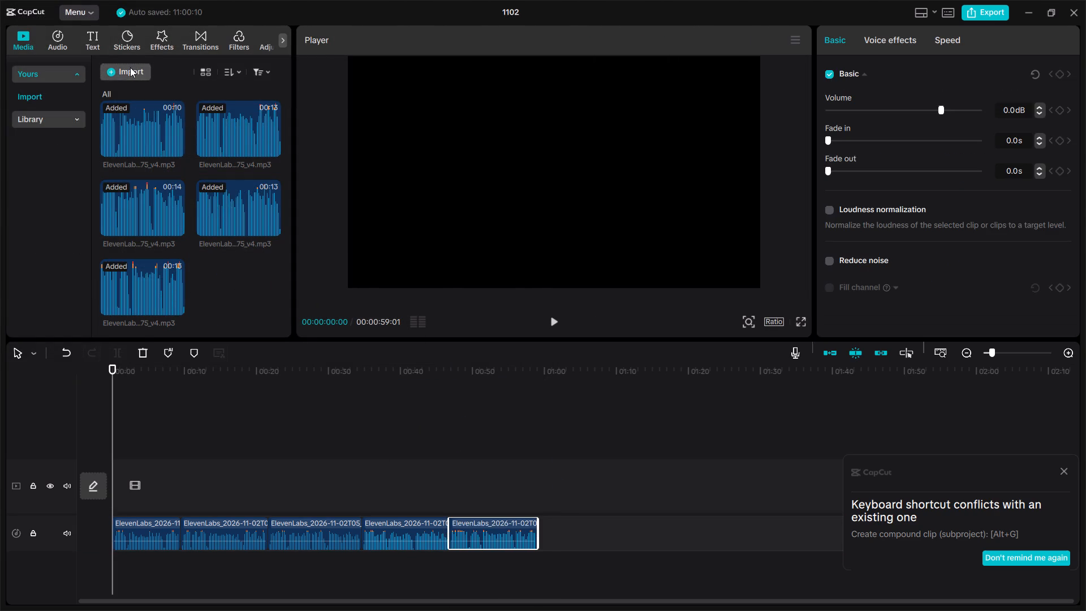
pyautogui.click(130, 67)
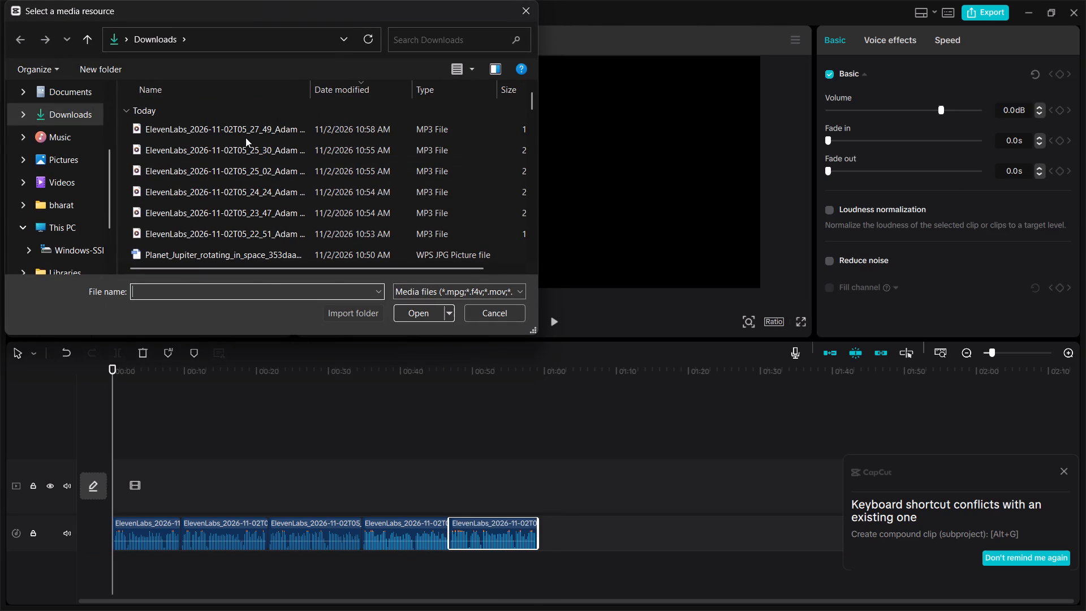
pyautogui.click(255, 133)
pyautogui.click(410, 308)
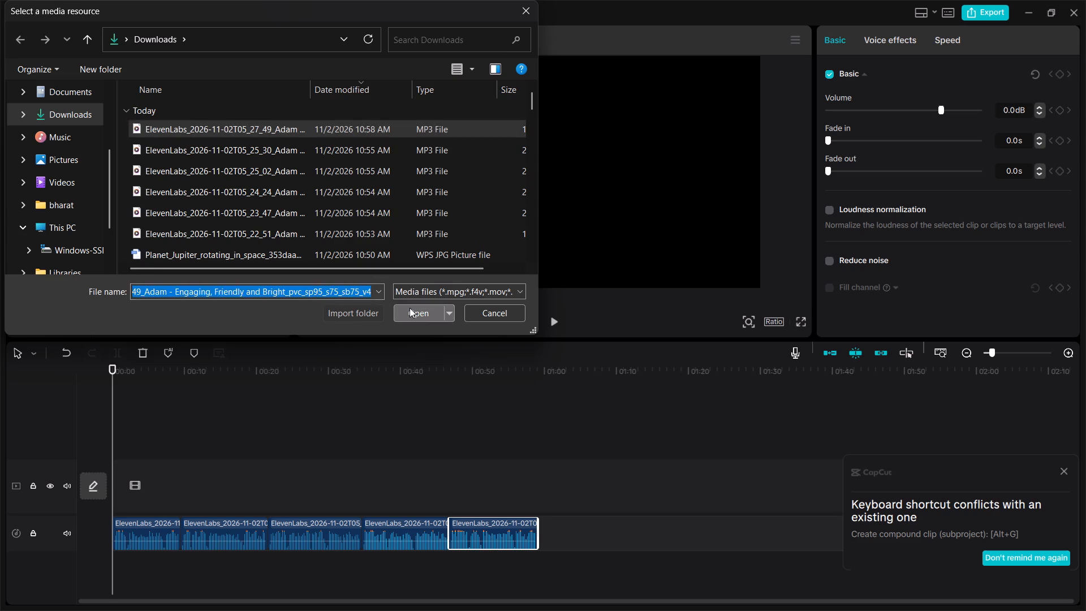
pyautogui.moveTo(248, 285); pyautogui.dragTo(561, 561)
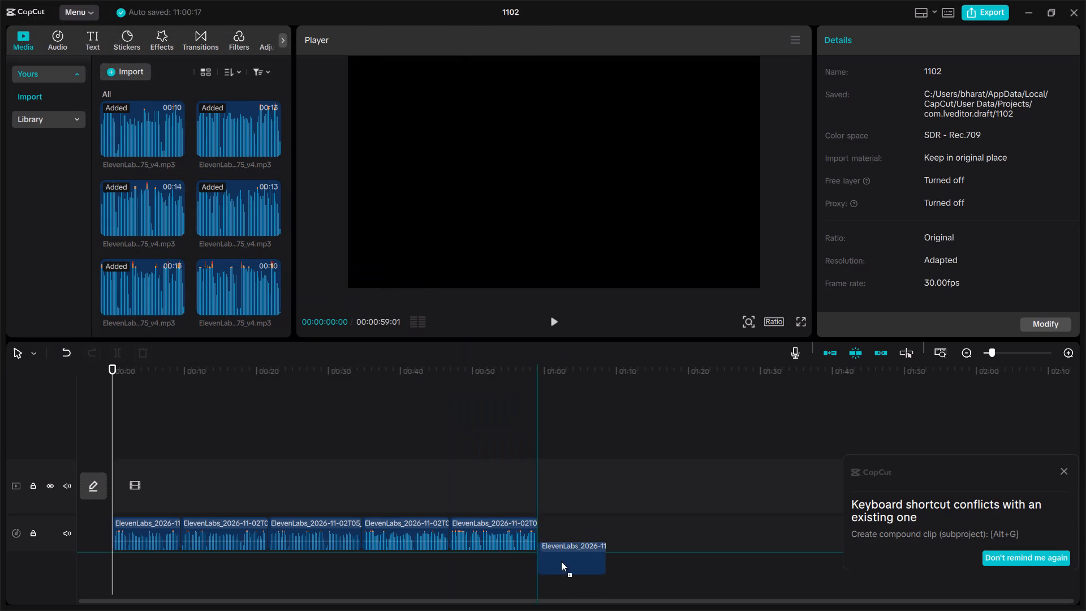
pyautogui.moveTo(561, 561); pyautogui.dragTo(536, 534)
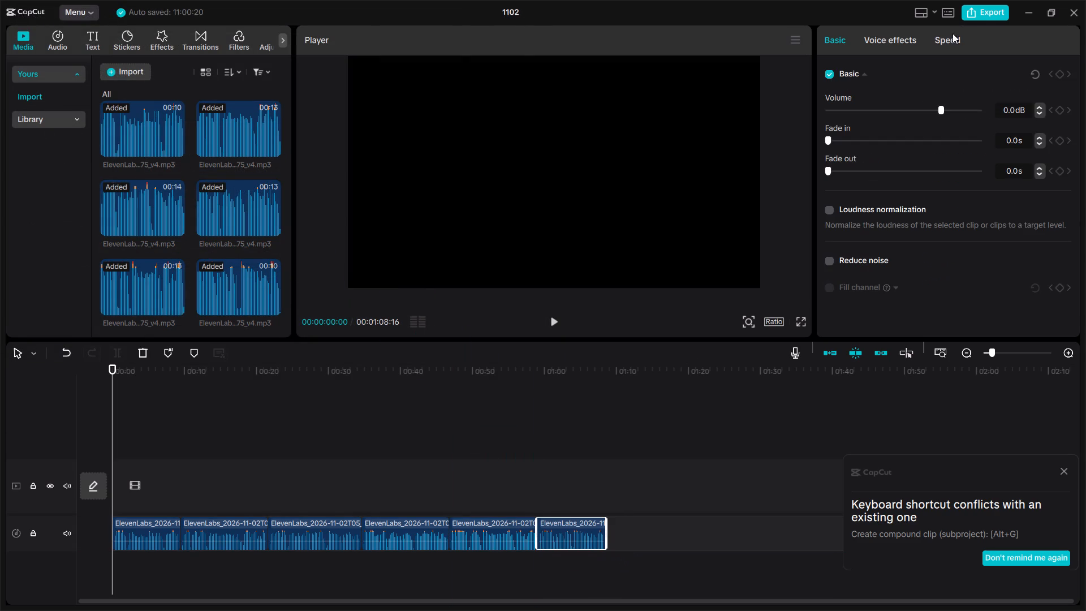
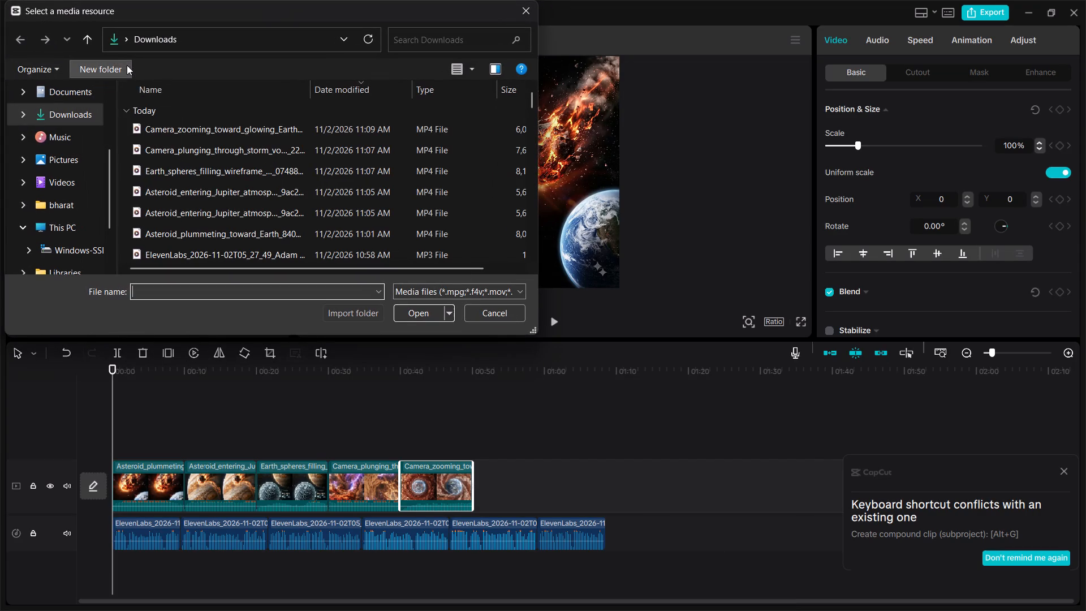
pyautogui.click(516, 12)
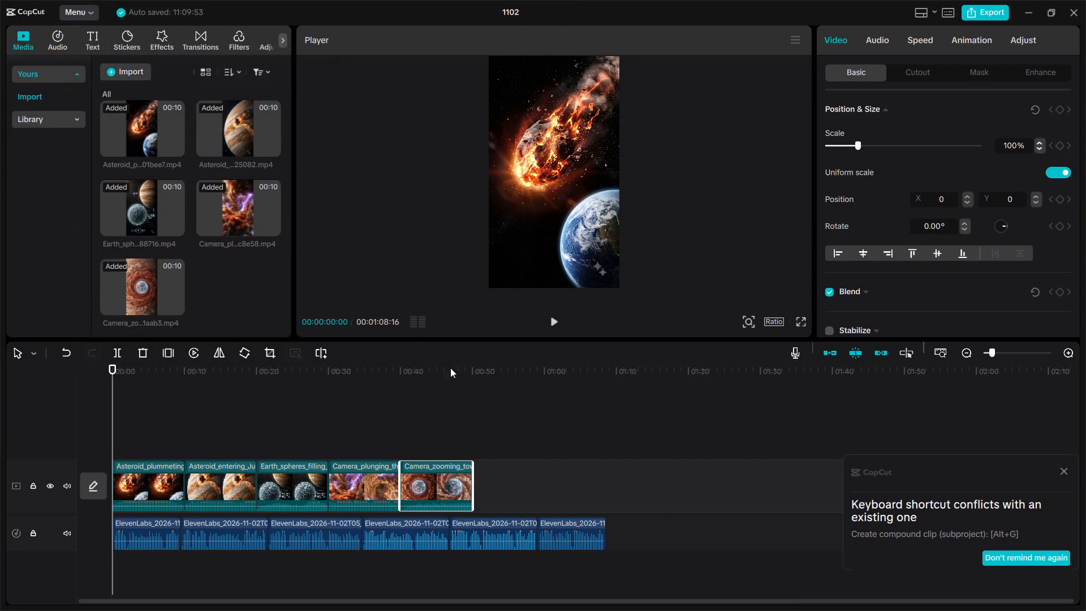
# Preview the opening seconds of the timeline and pause playback.
pyautogui.press('space')
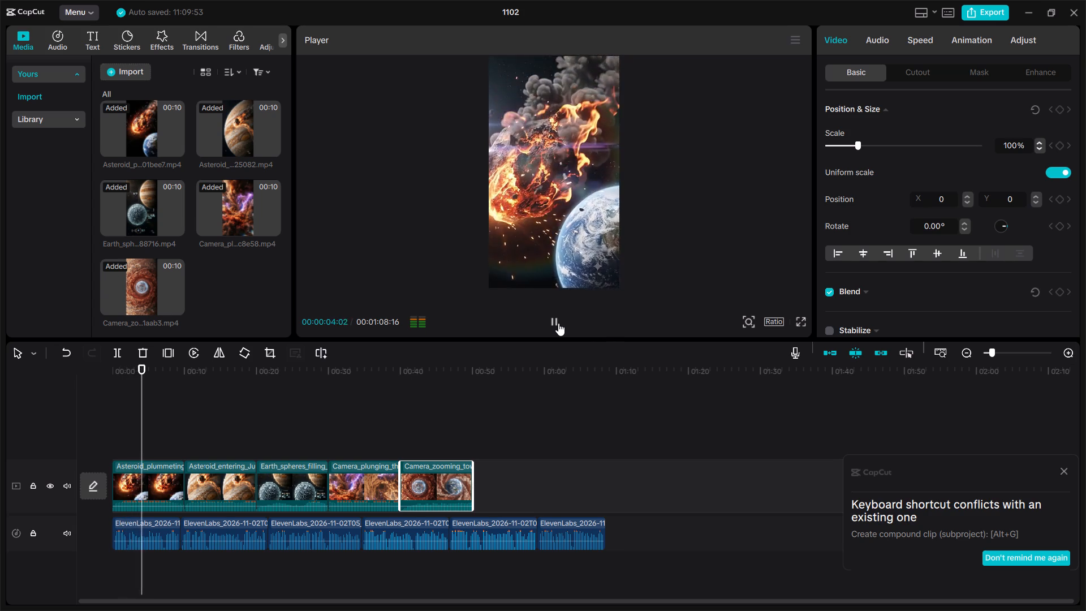
pyautogui.press('space')
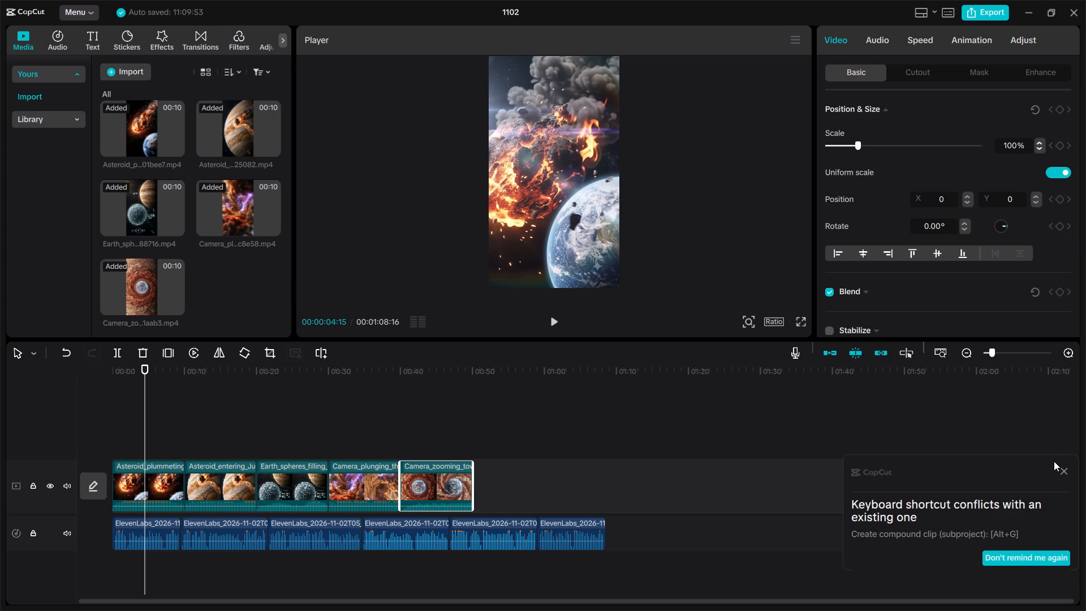
# Dismiss the keyboard shortcut conflict notice.
pyautogui.click(1068, 471)
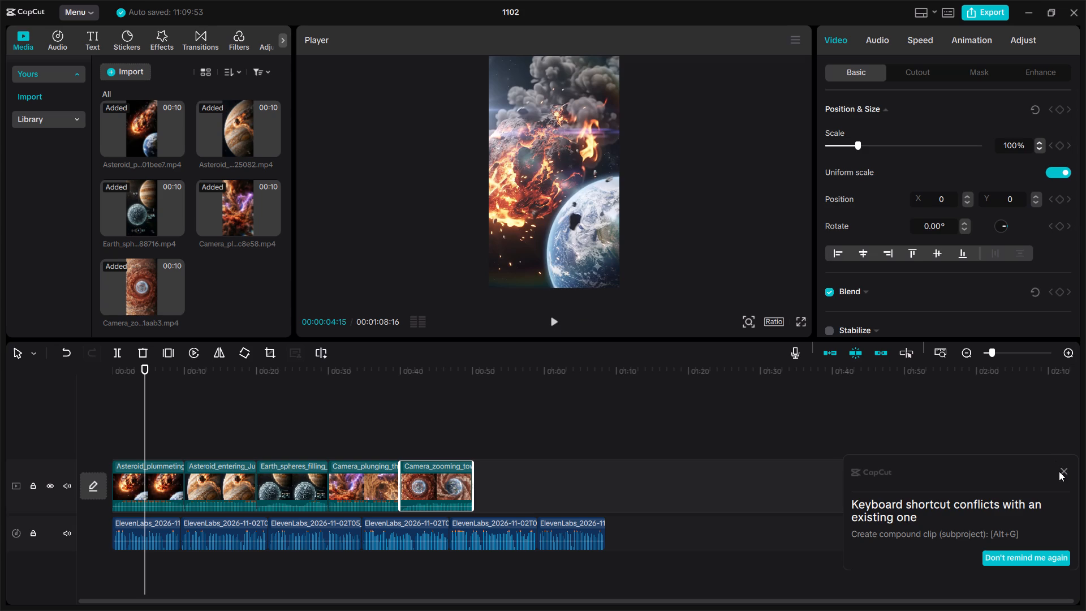
pyautogui.click(1061, 471)
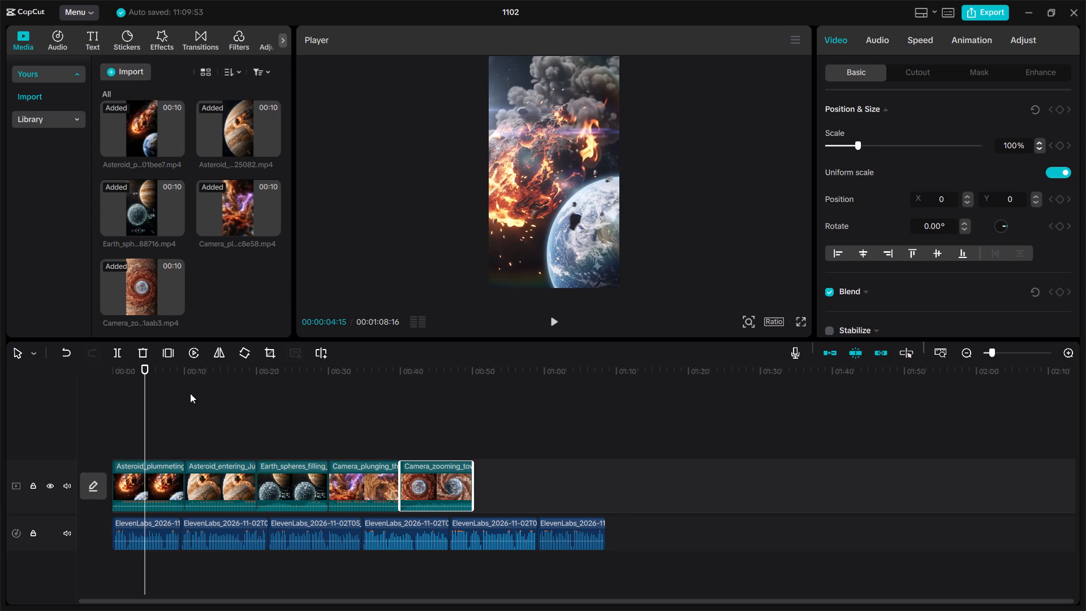
# Scrub back and forth through the placed clips to review the video sequence, finishing at the start of the timeline.
pyautogui.moveTo(147, 406); pyautogui.dragTo(98, 421)
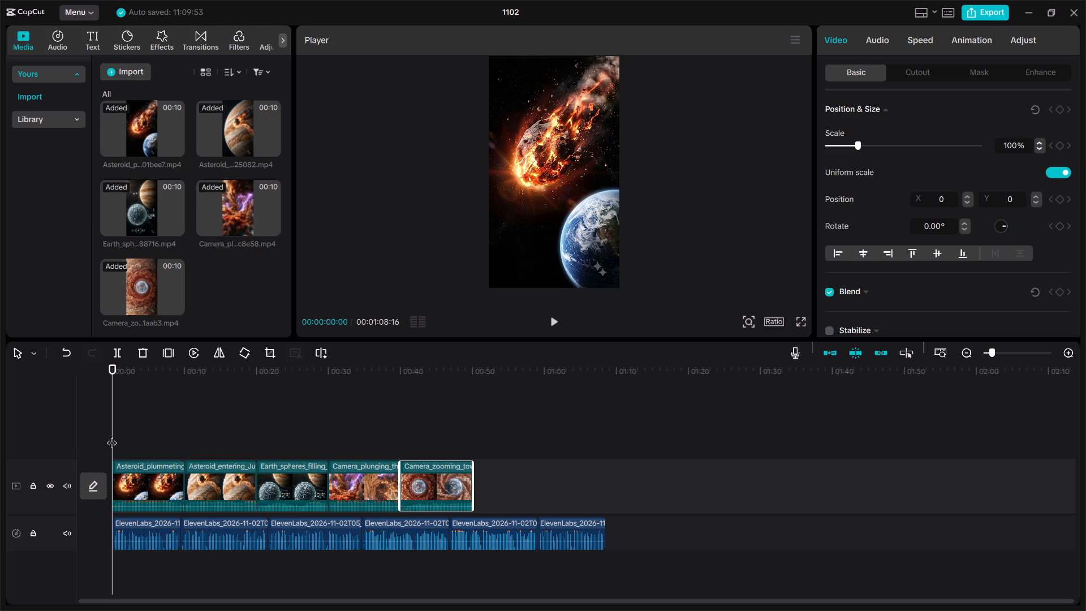
pyautogui.moveTo(111, 436); pyautogui.dragTo(429, 457)
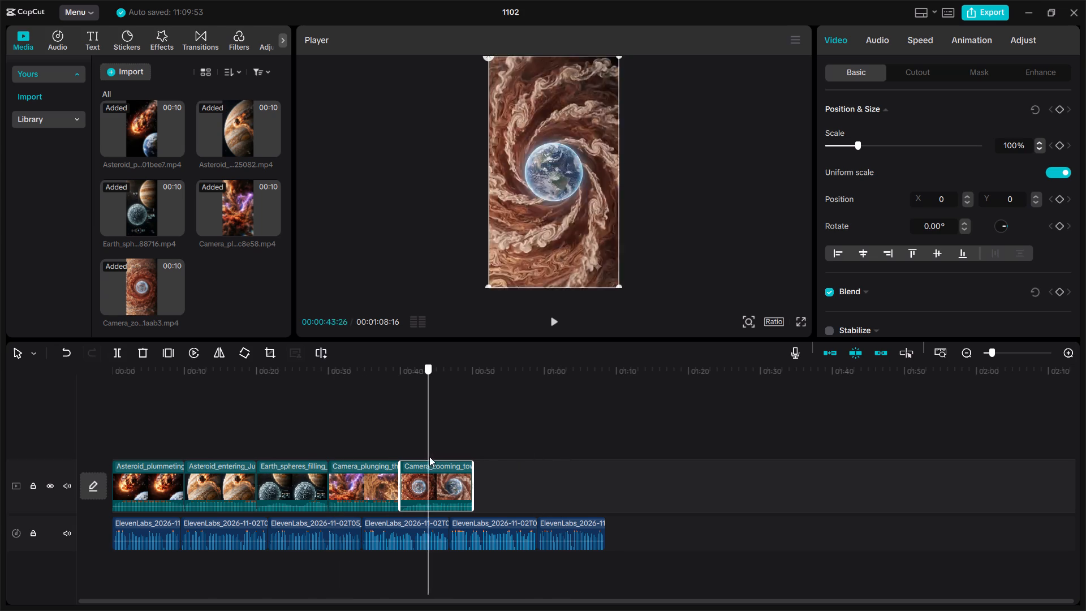
pyautogui.moveTo(429, 457); pyautogui.dragTo(323, 416)
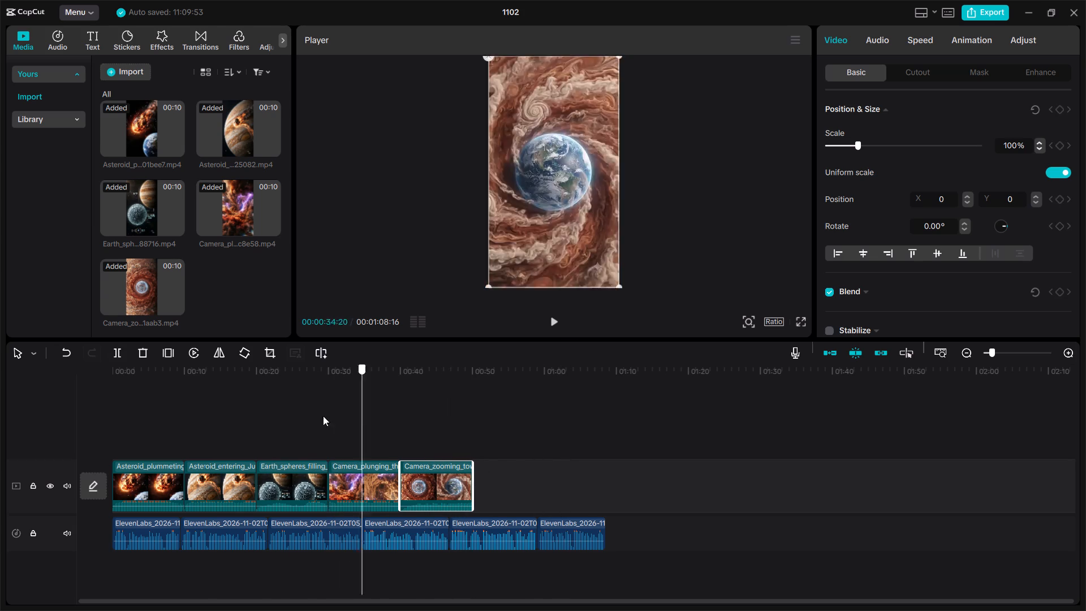
pyautogui.moveTo(323, 416); pyautogui.dragTo(426, 391)
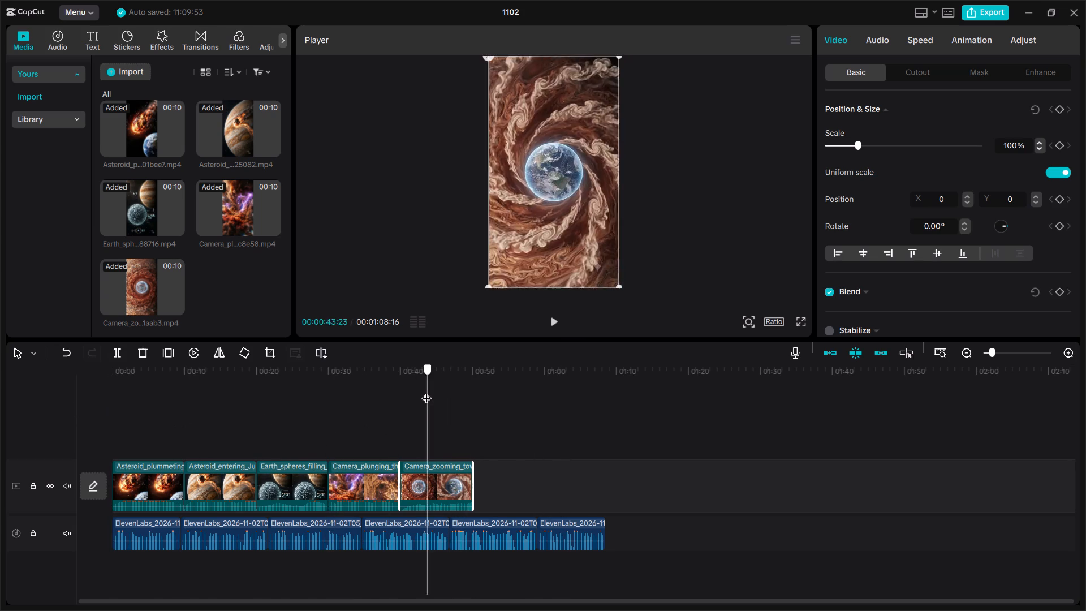
pyautogui.moveTo(426, 391); pyautogui.dragTo(184, 407)
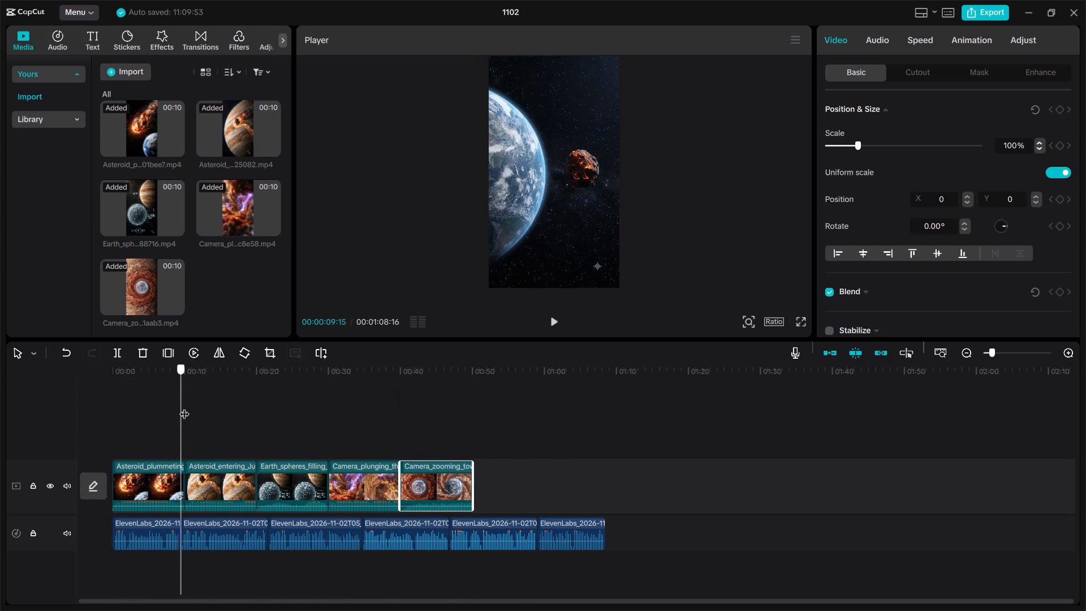
pyautogui.moveTo(184, 407); pyautogui.dragTo(249, 440)
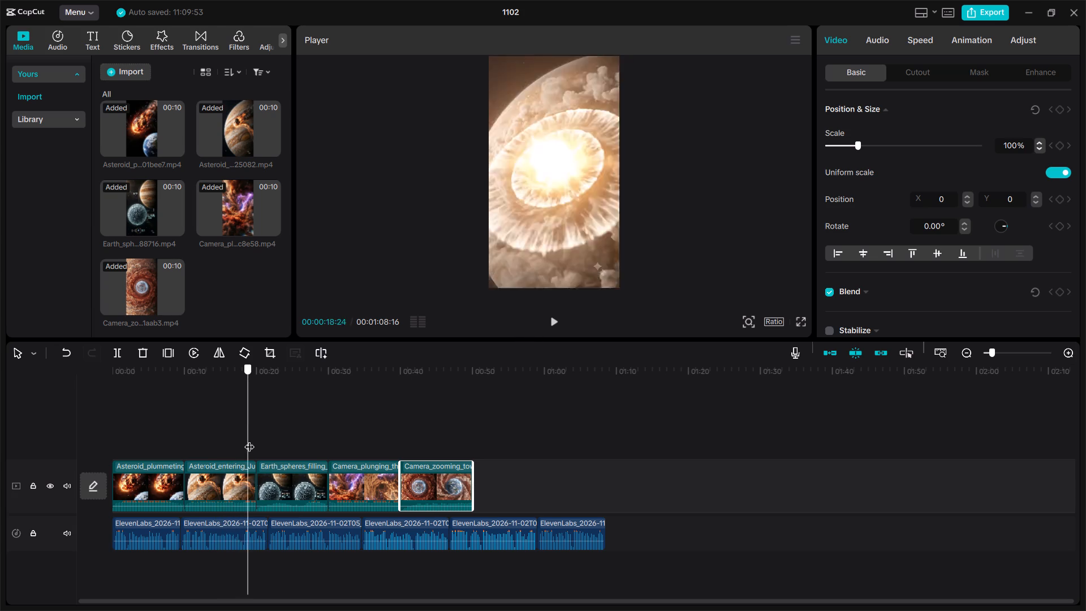
pyautogui.moveTo(249, 440); pyautogui.dragTo(313, 443)
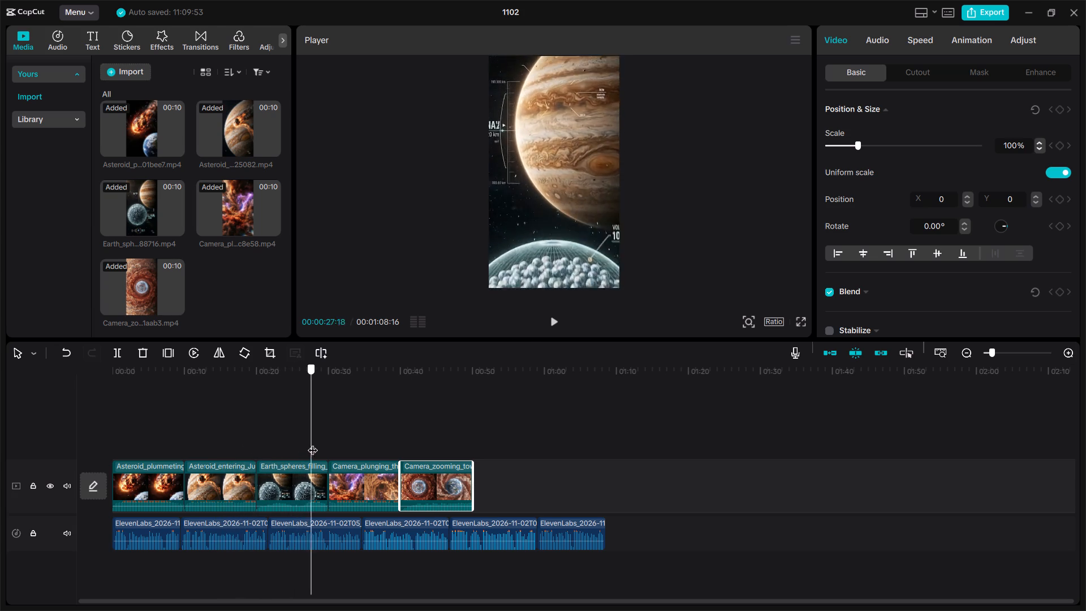
pyautogui.moveTo(313, 443); pyautogui.dragTo(0, 457)
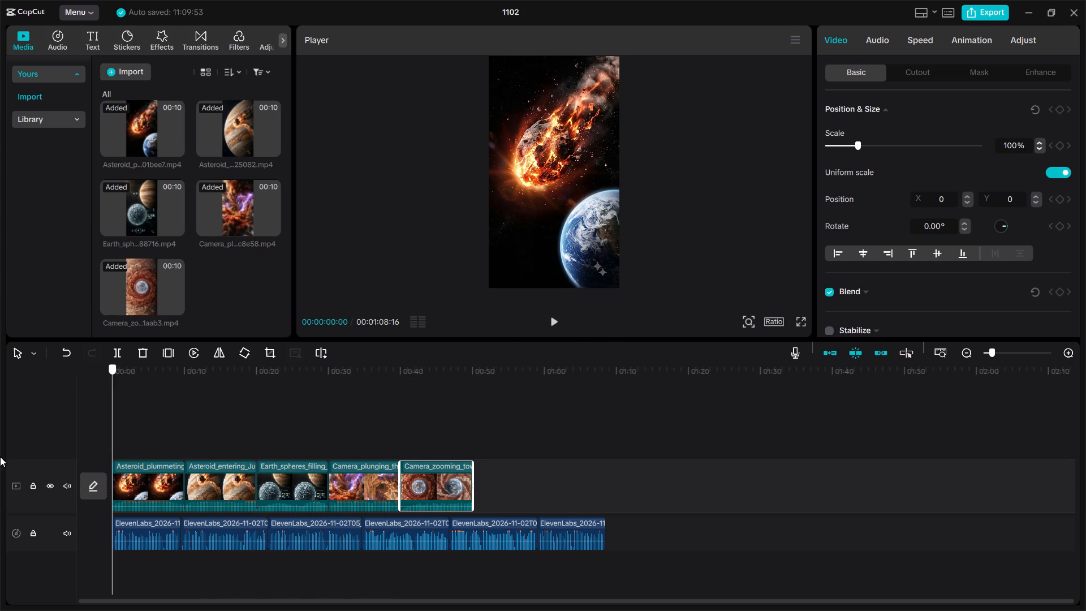
pyautogui.moveTo(0, 457); pyautogui.dragTo(0, 454)
pyautogui.moveTo(109, 432); pyautogui.dragTo(152, 433)
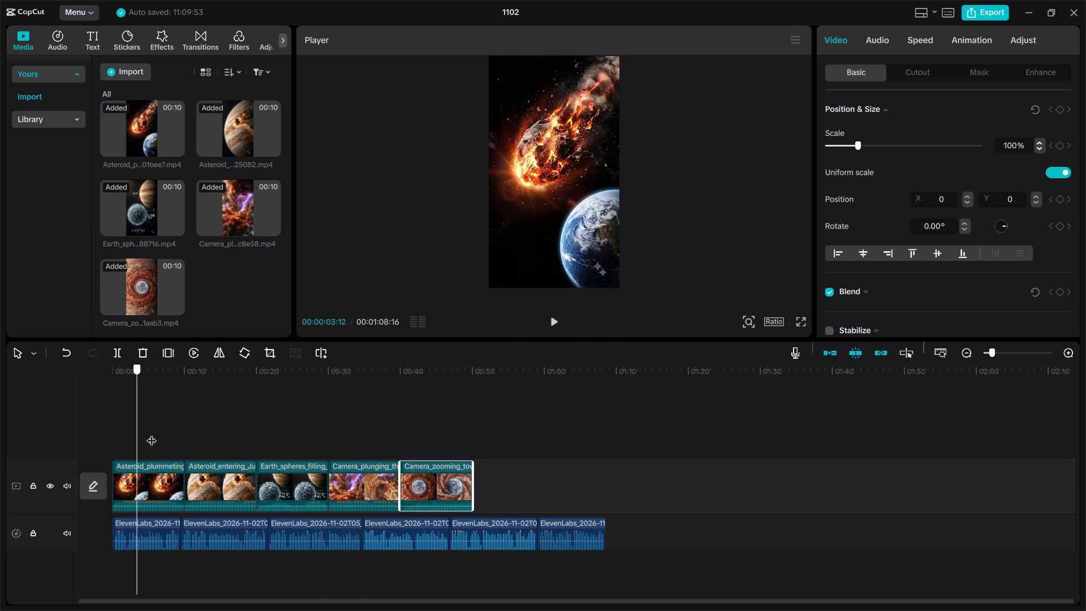
pyautogui.moveTo(152, 433); pyautogui.dragTo(264, 401)
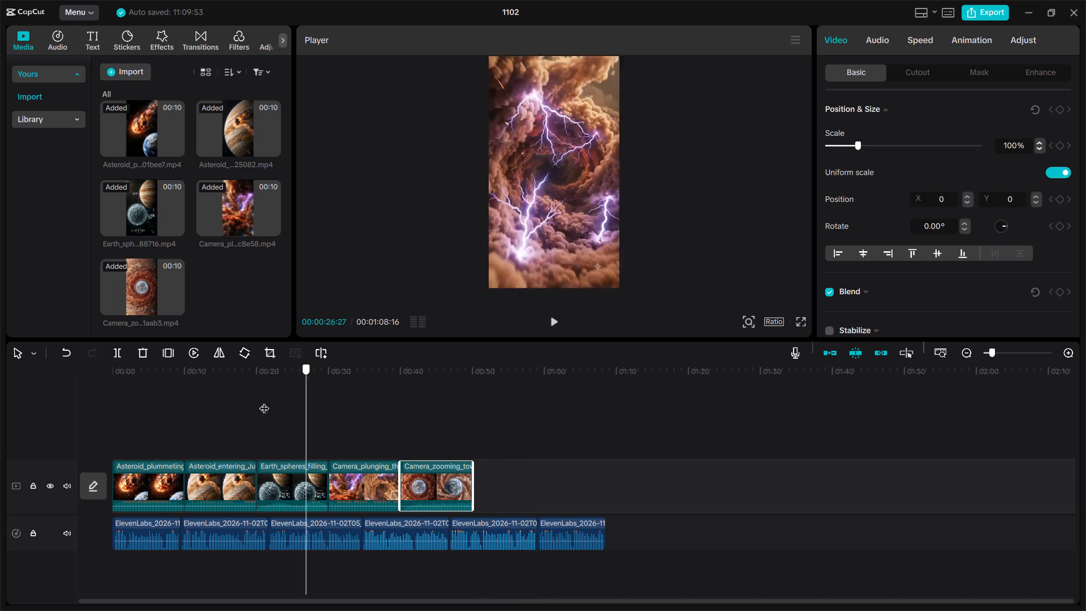
pyautogui.moveTo(264, 401); pyautogui.dragTo(79, 434)
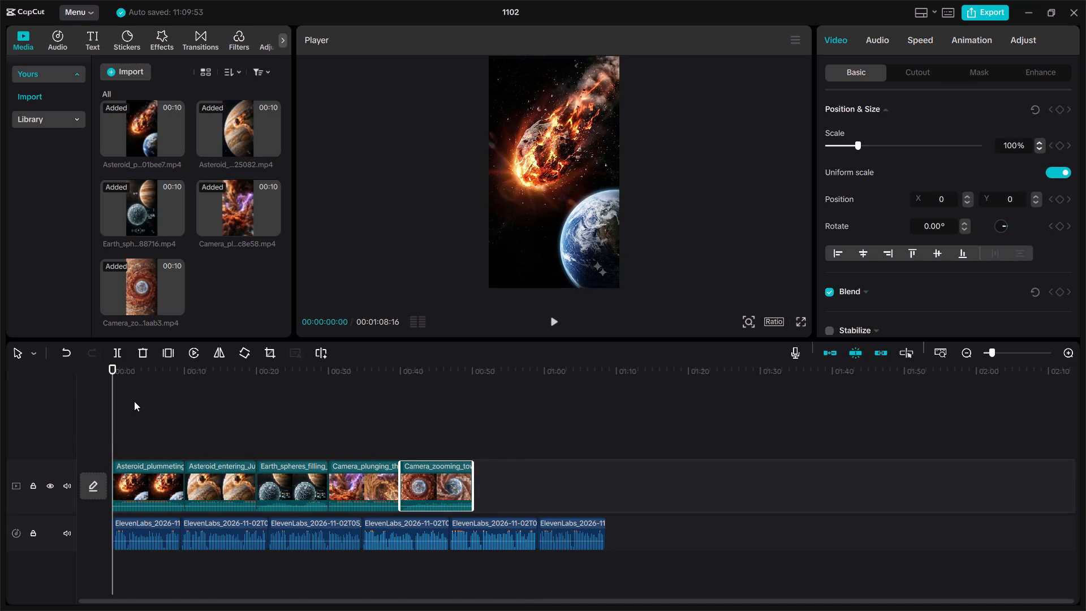
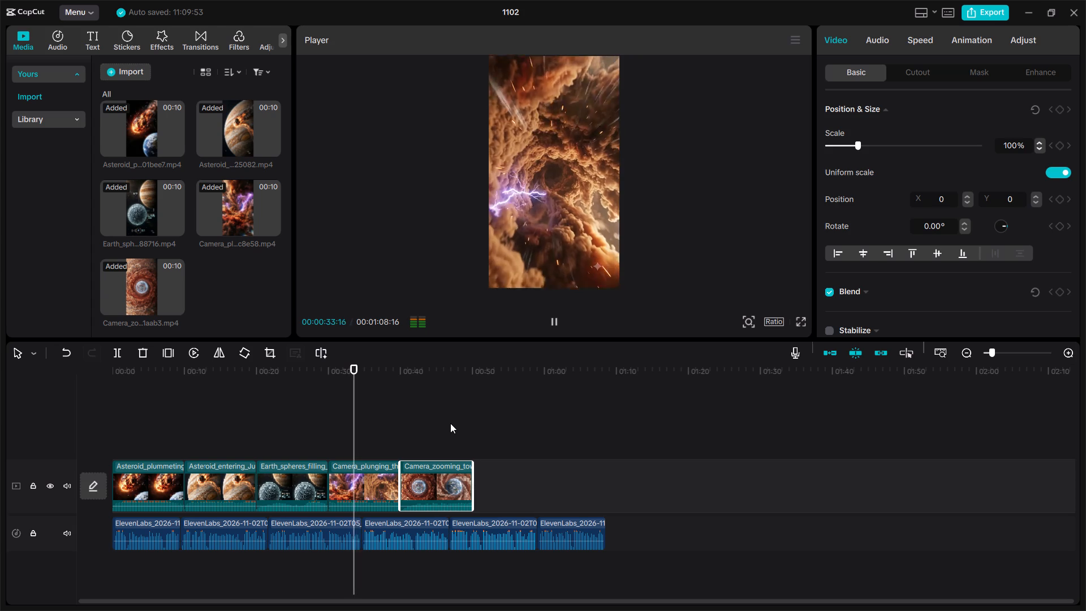
# Lower the audio volume of the Camera_plunging clip to about -15.7 dB and play it back from its start.
pyautogui.press('space')
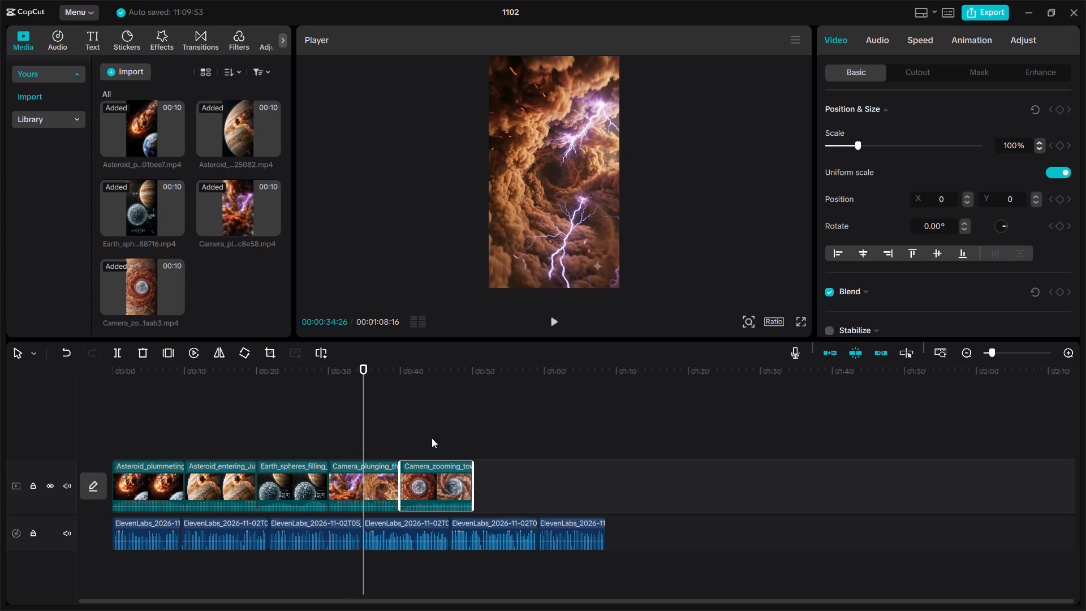
pyautogui.click(373, 468)
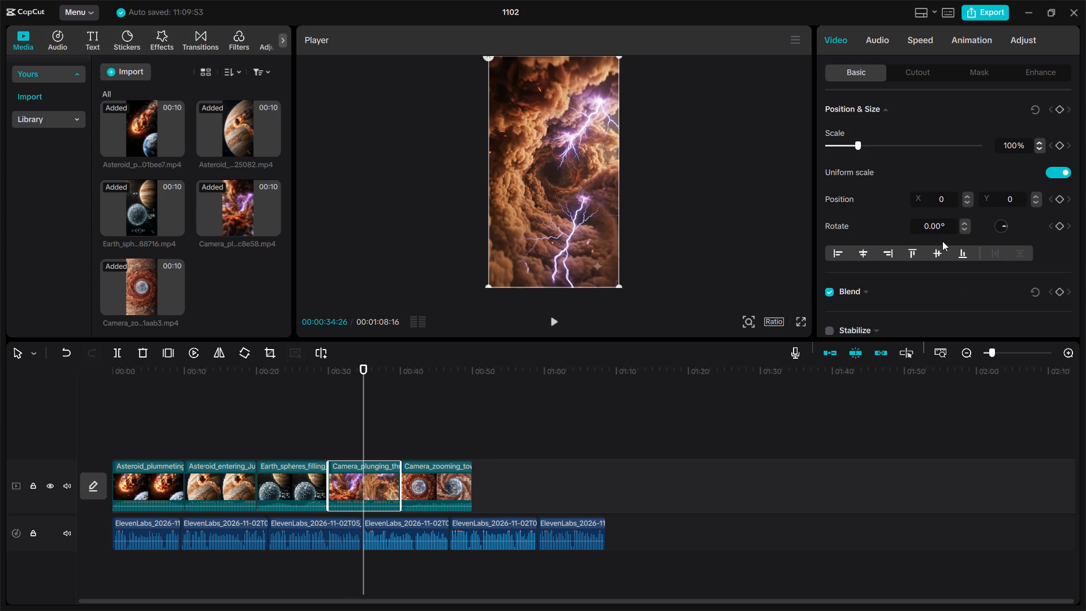
pyautogui.click(878, 42)
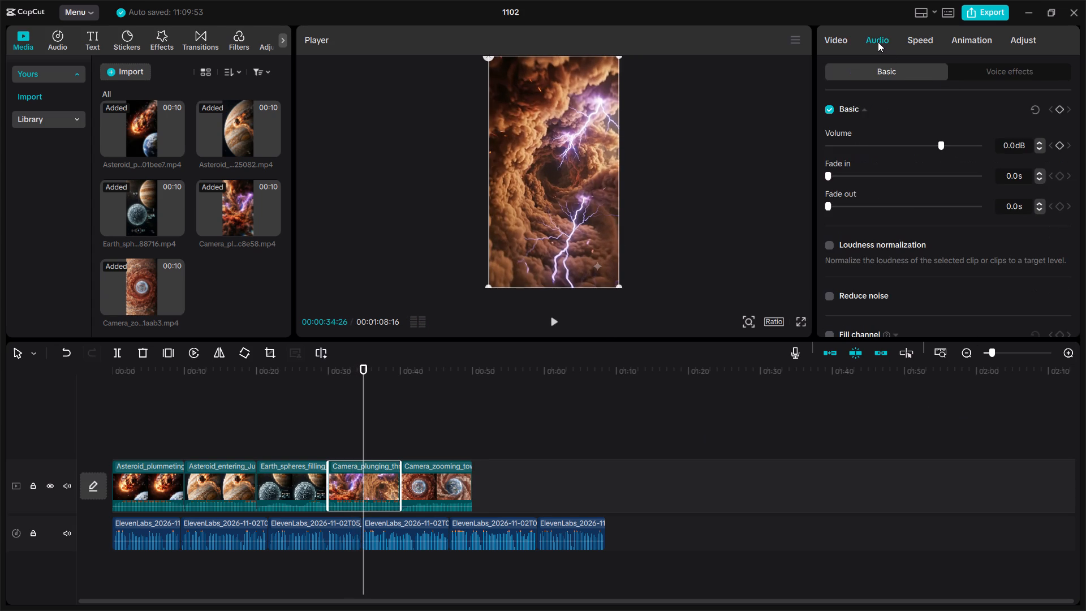
pyautogui.moveTo(940, 147); pyautogui.dragTo(938, 147)
pyautogui.moveTo(938, 147); pyautogui.dragTo(909, 150)
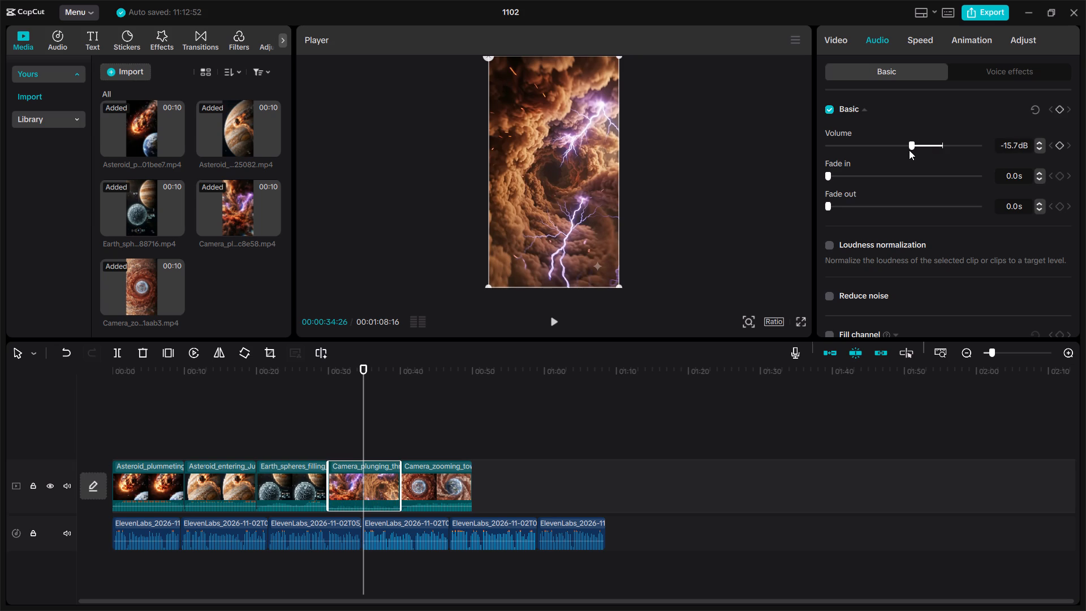
pyautogui.press('space')
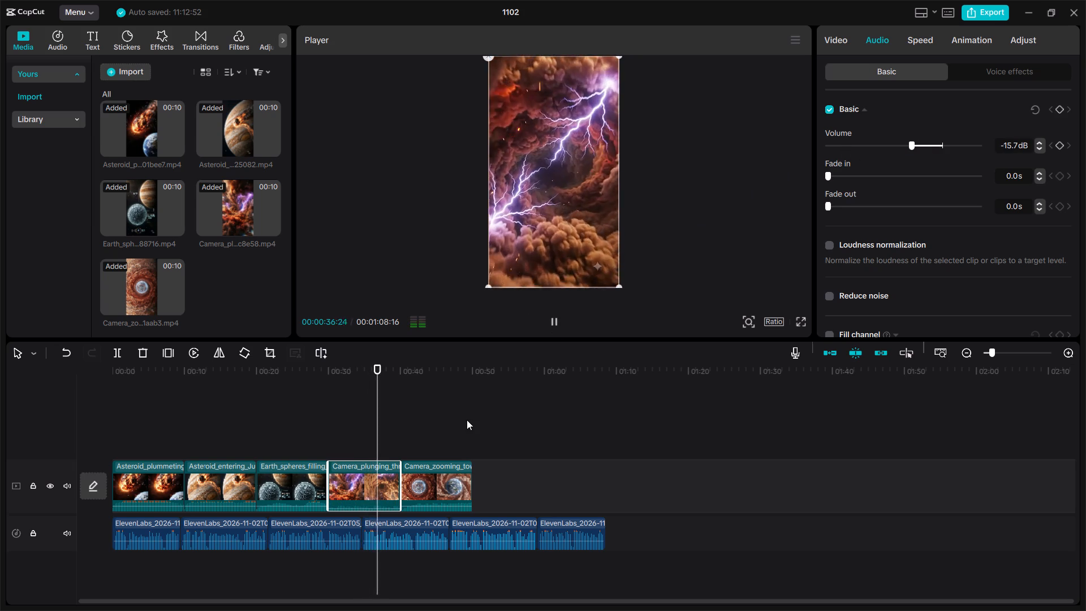
pyautogui.moveTo(385, 416); pyautogui.dragTo(329, 418)
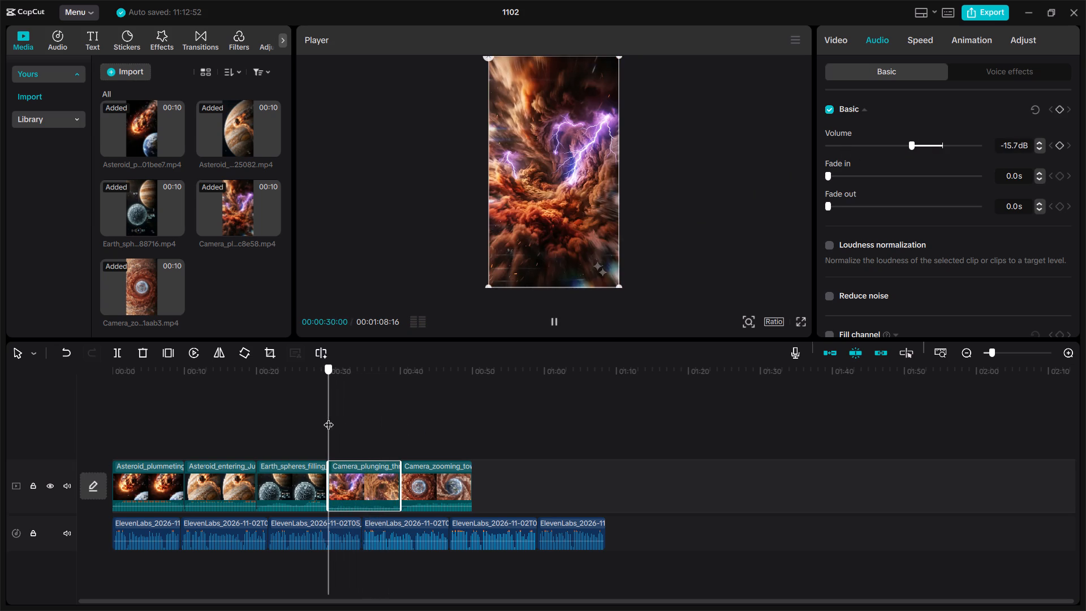
pyautogui.moveTo(329, 418); pyautogui.dragTo(326, 416)
pyautogui.press('space')
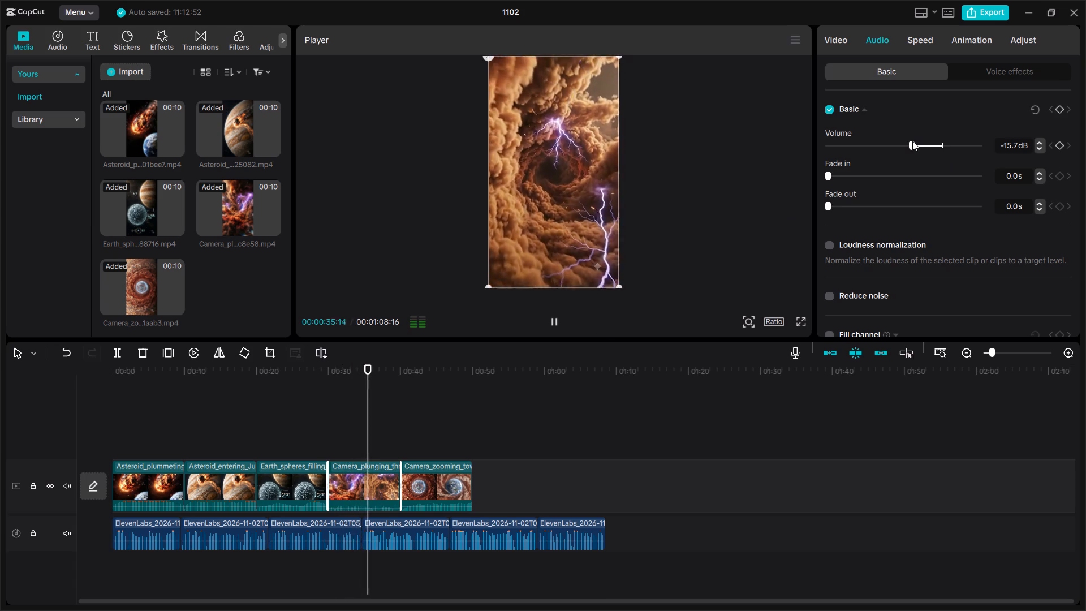
# Readjust the Camera_plunging clip's volume by ear, settling on -9.5 dB.
pyautogui.moveTo(912, 141); pyautogui.dragTo(923, 141)
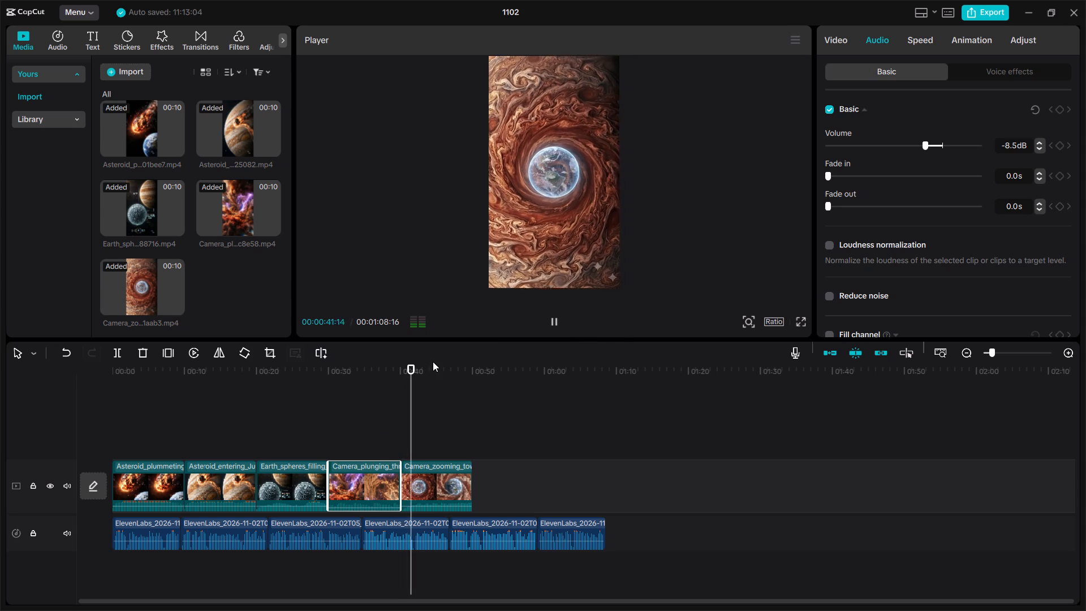
pyautogui.moveTo(418, 391); pyautogui.dragTo(342, 412)
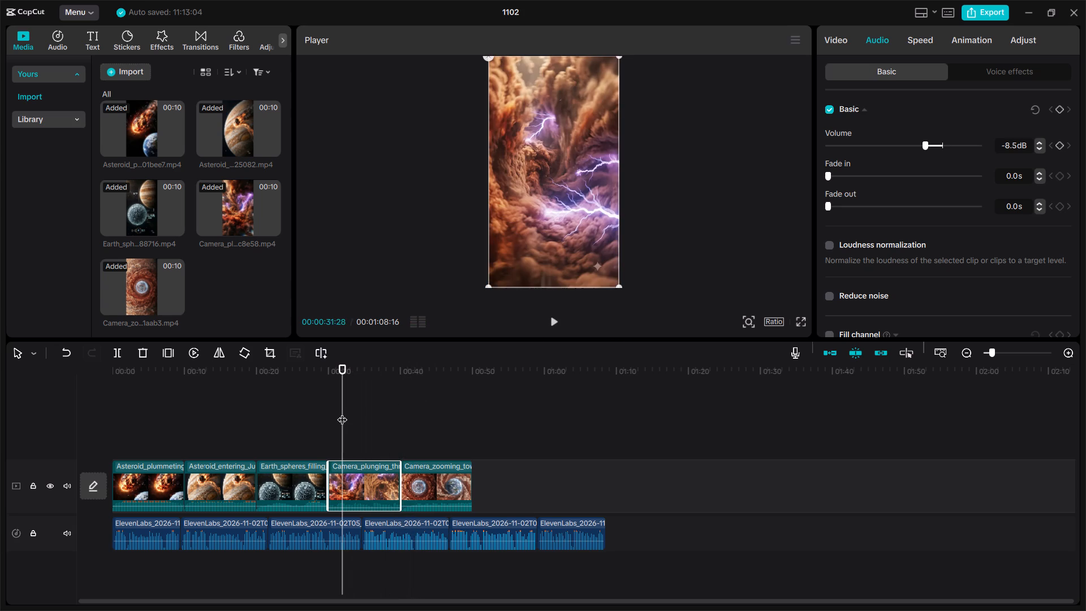
pyautogui.click(924, 138)
pyautogui.tripleClick(1039, 148)
pyautogui.tripleClick(1039, 148)
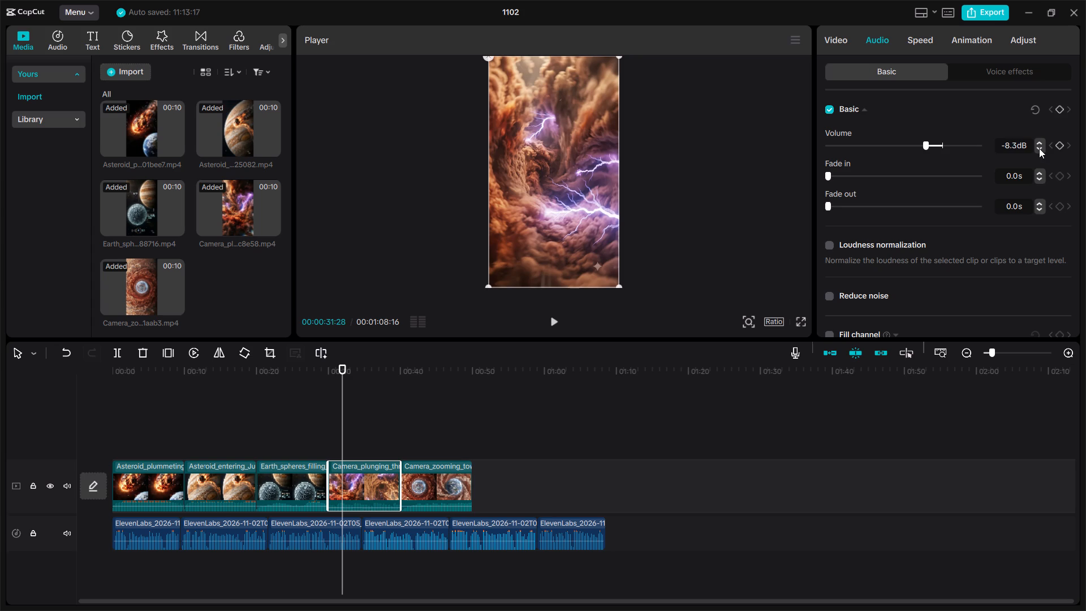
pyautogui.tripleClick(1039, 148)
pyautogui.tripleClick(1039, 148)
pyautogui.tripleClick(1039, 148)
pyautogui.click(1039, 148)
# Play back part of the Camera_plunging clip, and the start of the Asteroid_entering_Jupiter clip, to compare their sound levels.
pyautogui.click(549, 312)
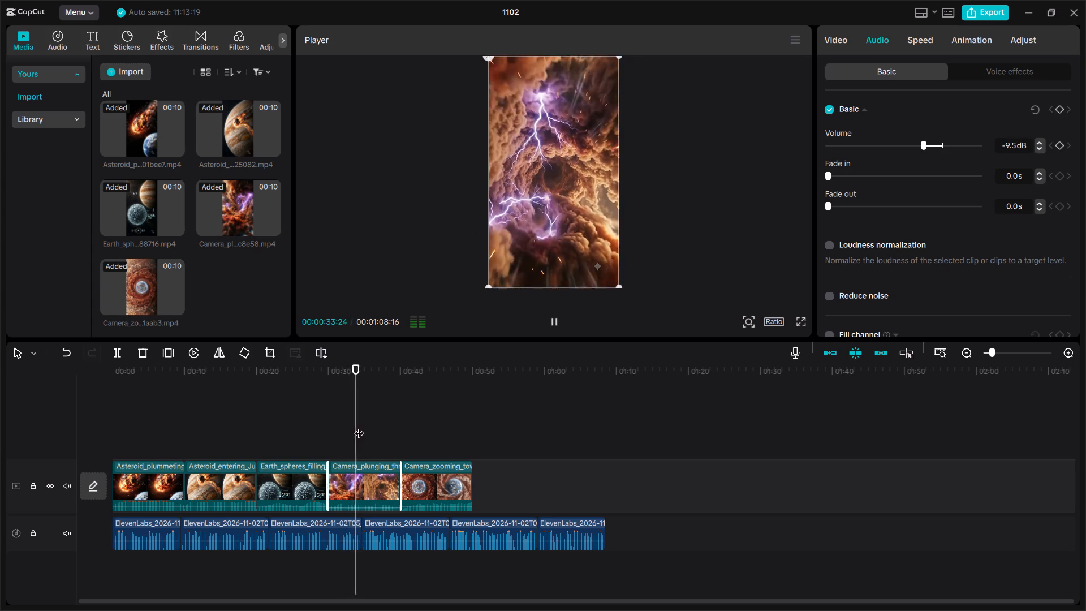
pyautogui.moveTo(359, 426); pyautogui.dragTo(179, 448)
pyautogui.press('space')
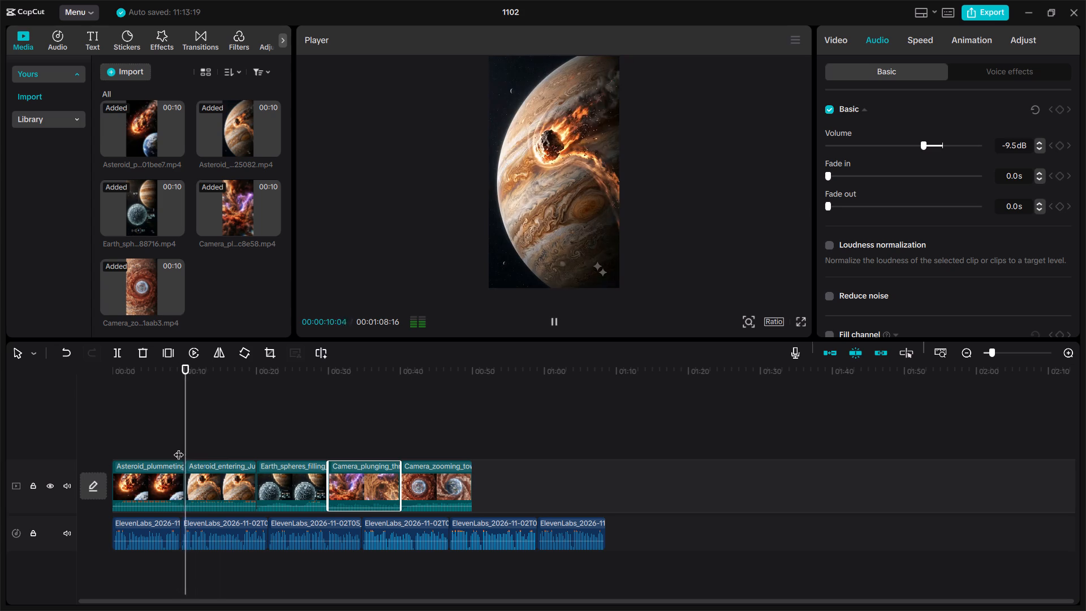
pyautogui.press('space')
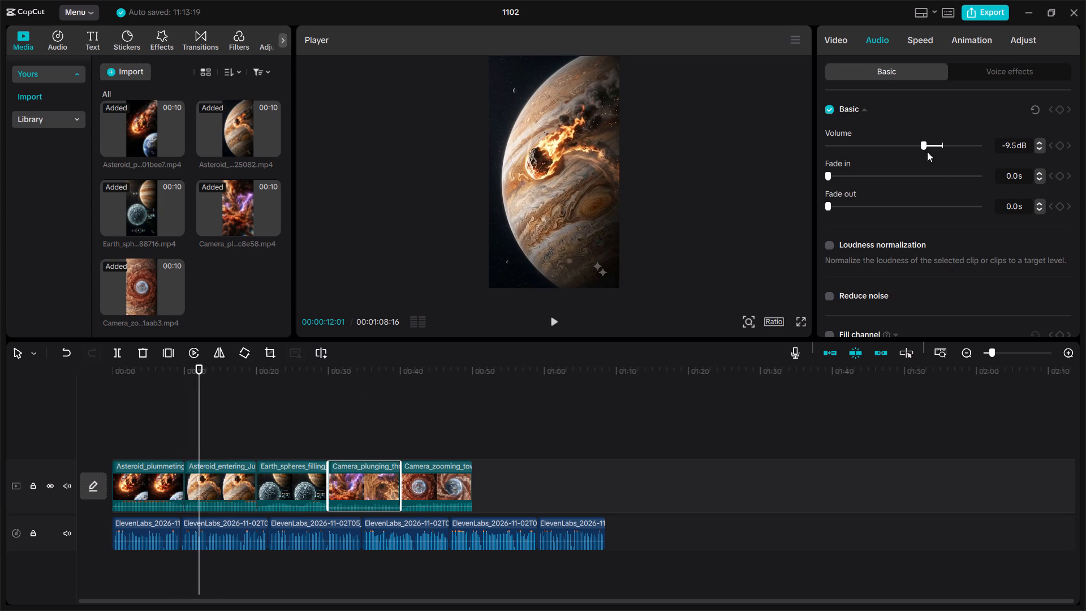
# Lower the audio volume of the Asteroid_entering_Jupiter clip to -1.0 dB.
pyautogui.click(229, 474)
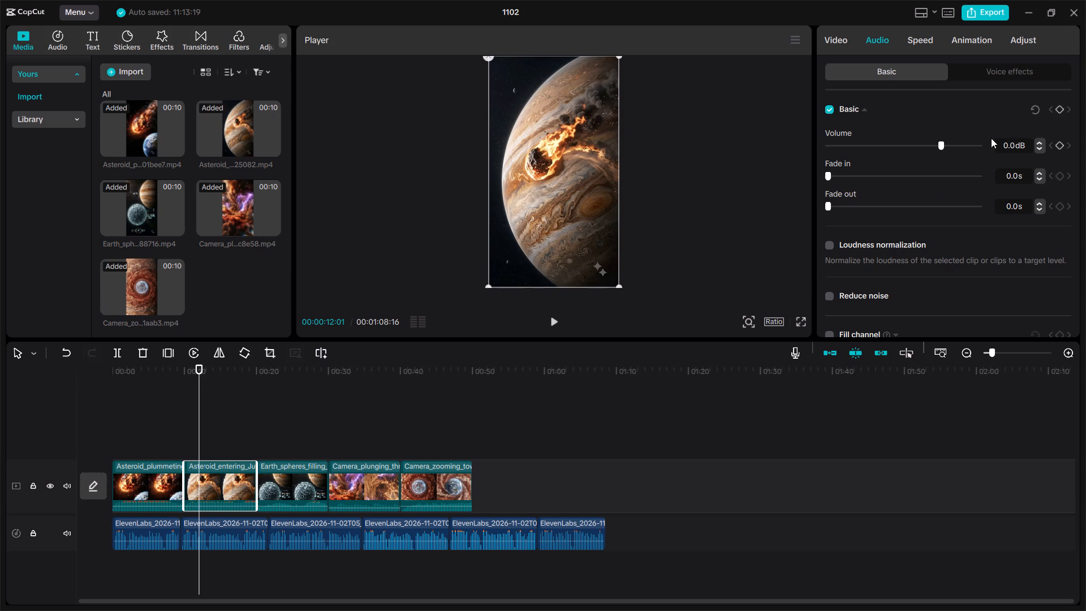
pyautogui.tripleClick(1040, 149)
pyautogui.tripleClick(1040, 149)
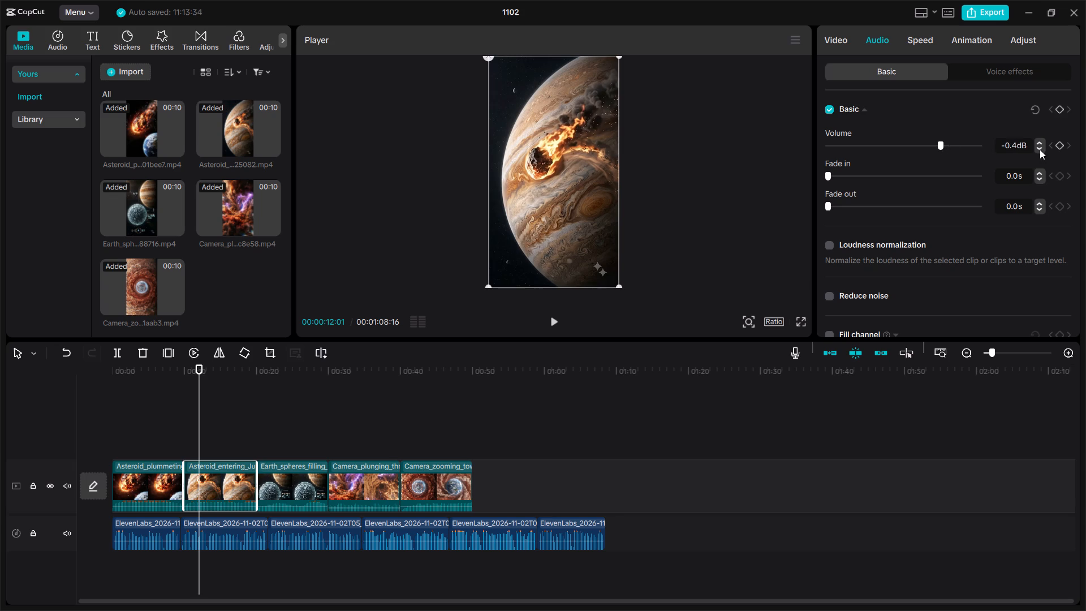
pyautogui.doubleClick(1040, 149)
pyautogui.click(1040, 149)
pyautogui.click(1040, 149)
# Play the timeline from the Asteroid_entering_Jupiter clip through most of the Earth_spheres clip to check the audio balance.
pyautogui.press('space')
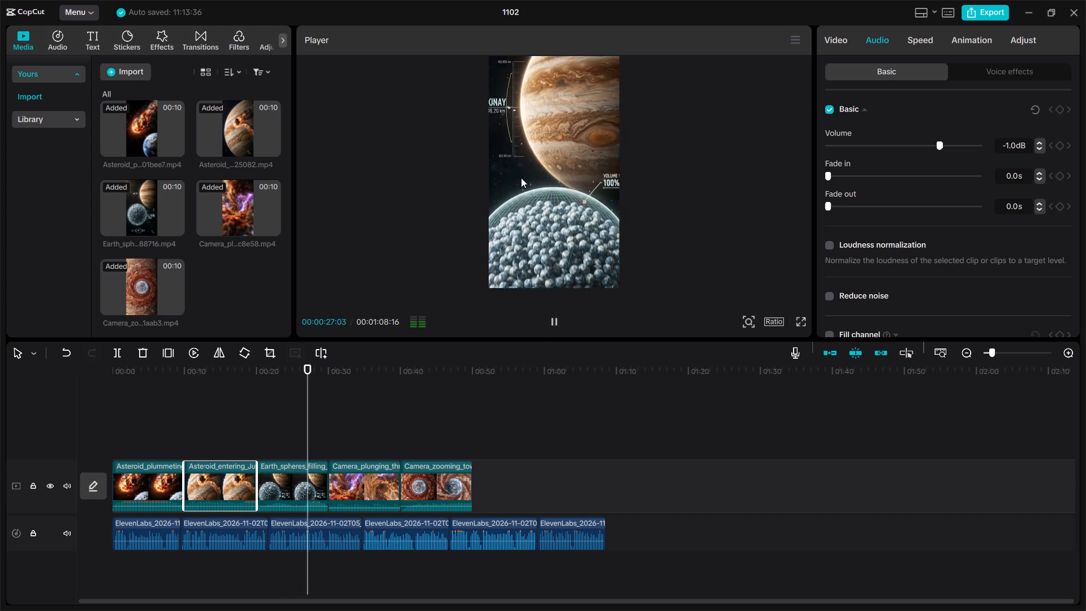
pyautogui.press('space')
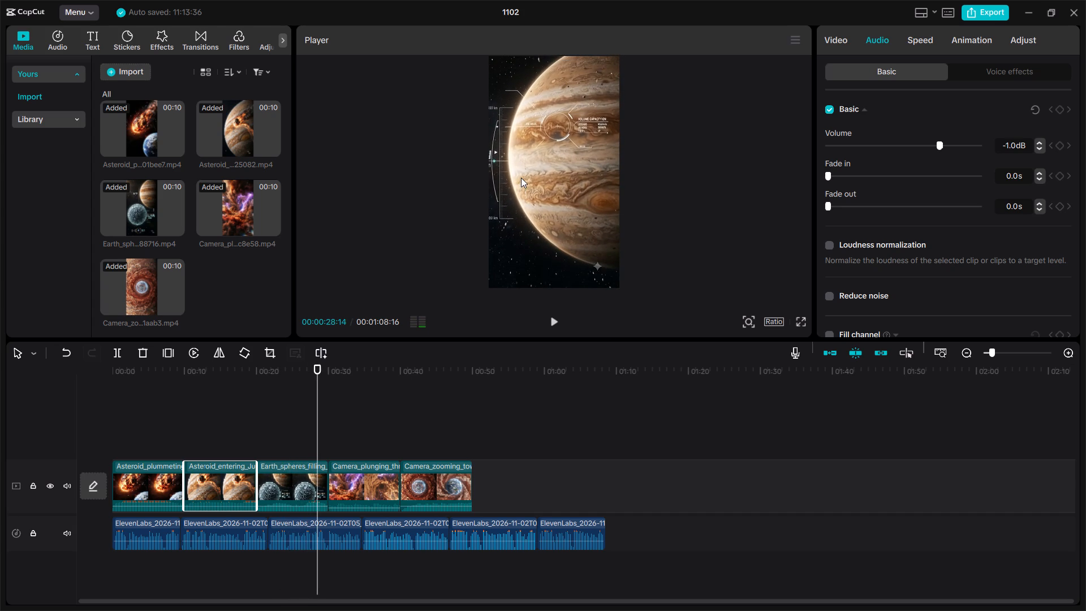
# Import the Camera_tracking_Jupiter_in_space video from Downloads and place it directly after the Camera_zooming clip on the main video track.
pyautogui.click(133, 70)
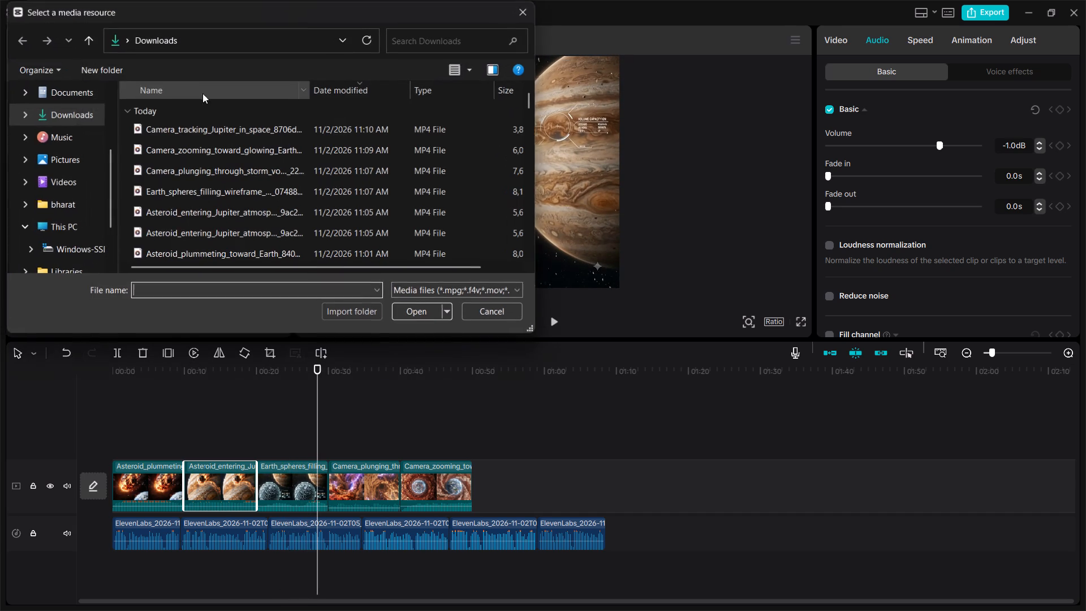
pyautogui.click(188, 121)
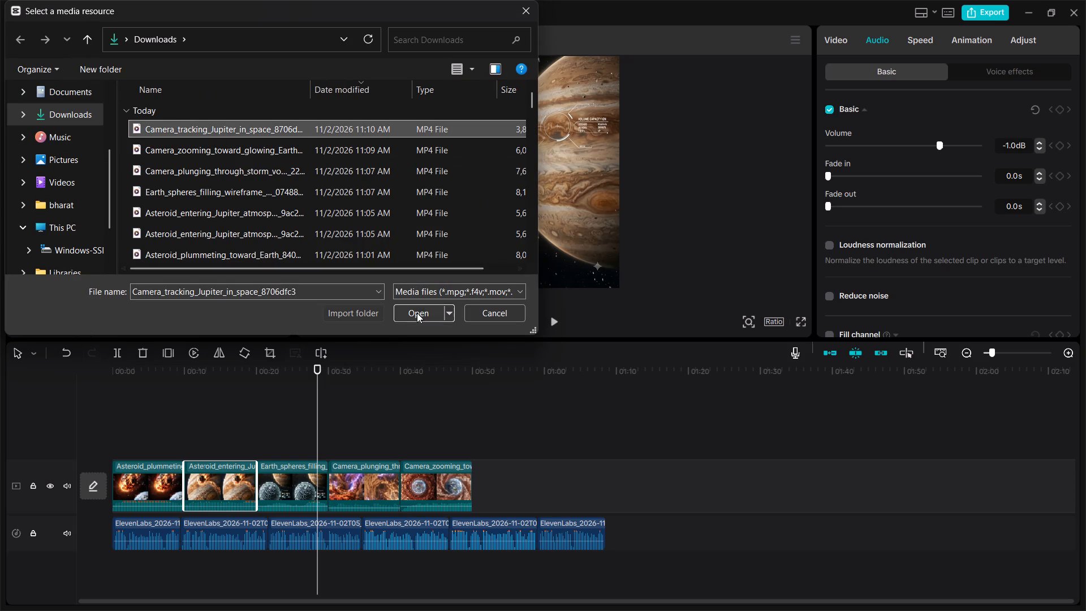
pyautogui.click(417, 312)
pyautogui.moveTo(230, 269); pyautogui.dragTo(458, 453)
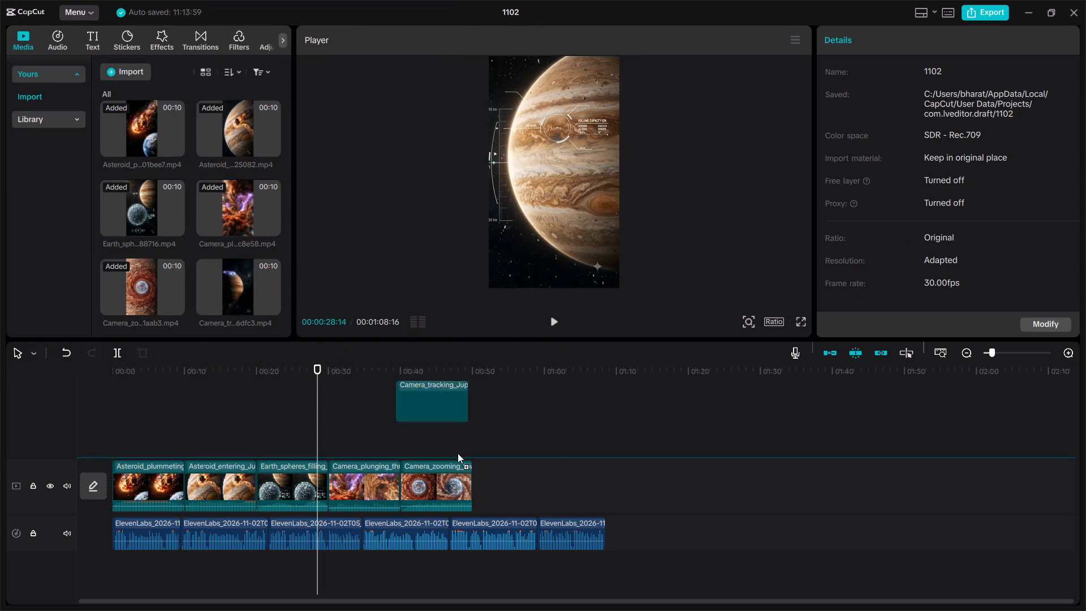
pyautogui.moveTo(458, 453); pyautogui.dragTo(476, 481)
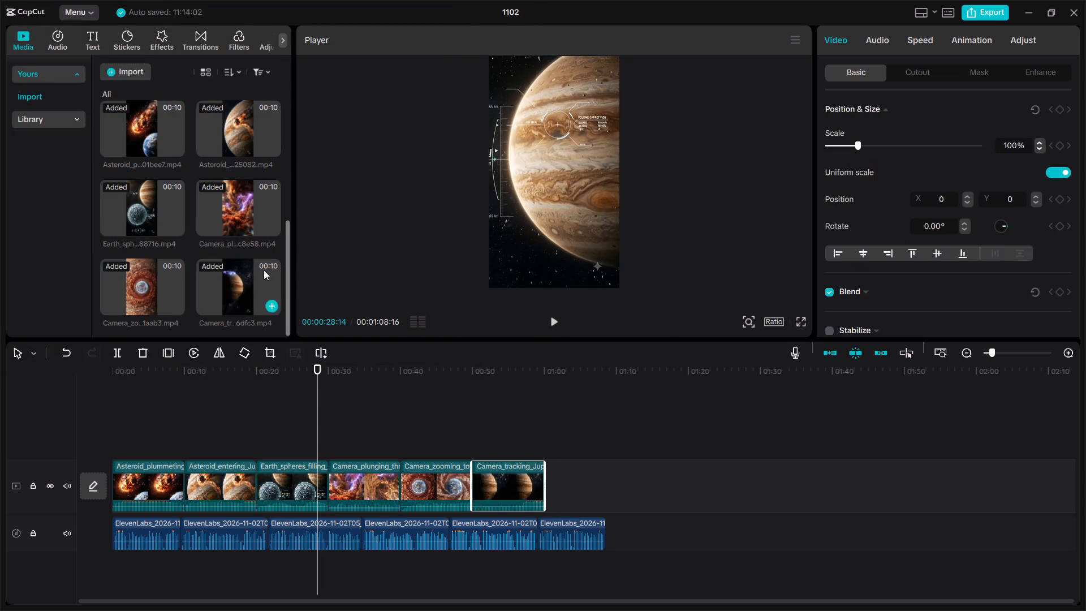
# Import the Cosmic_animation video from Videos > editting > outro_solarsystem and place it after the Camera_tracking_Jupiter clip as the outro.
pyautogui.click(128, 71)
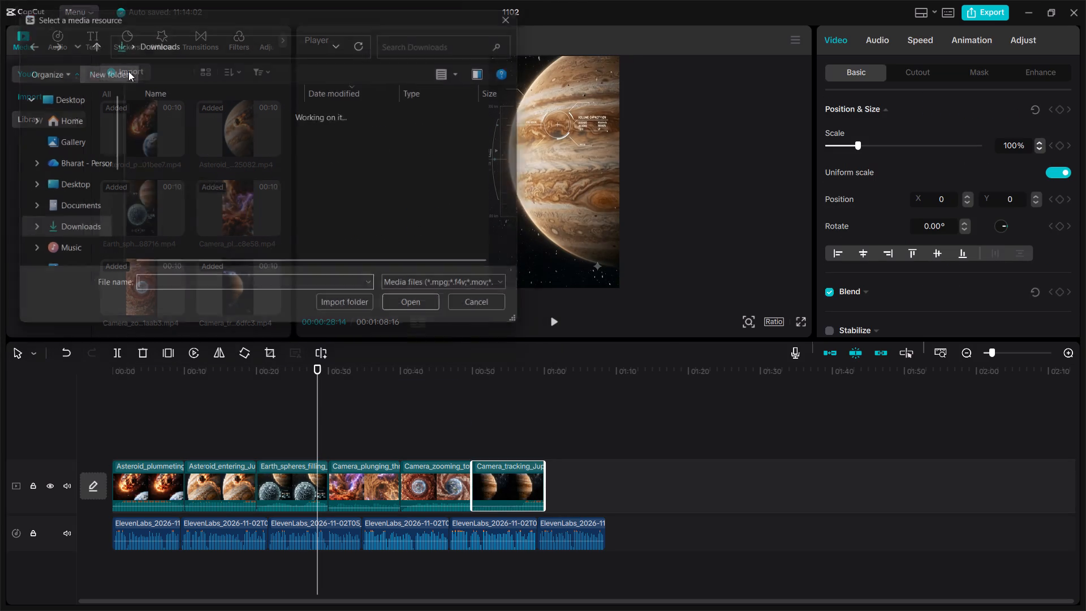
pyautogui.scroll(-1, 54, 246)
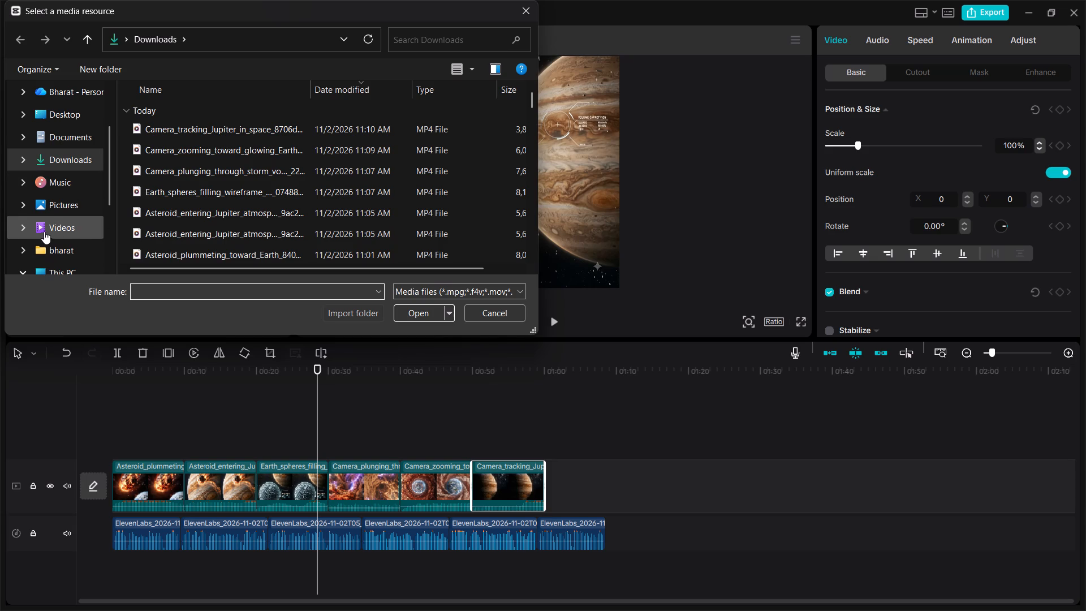
pyautogui.click(42, 233)
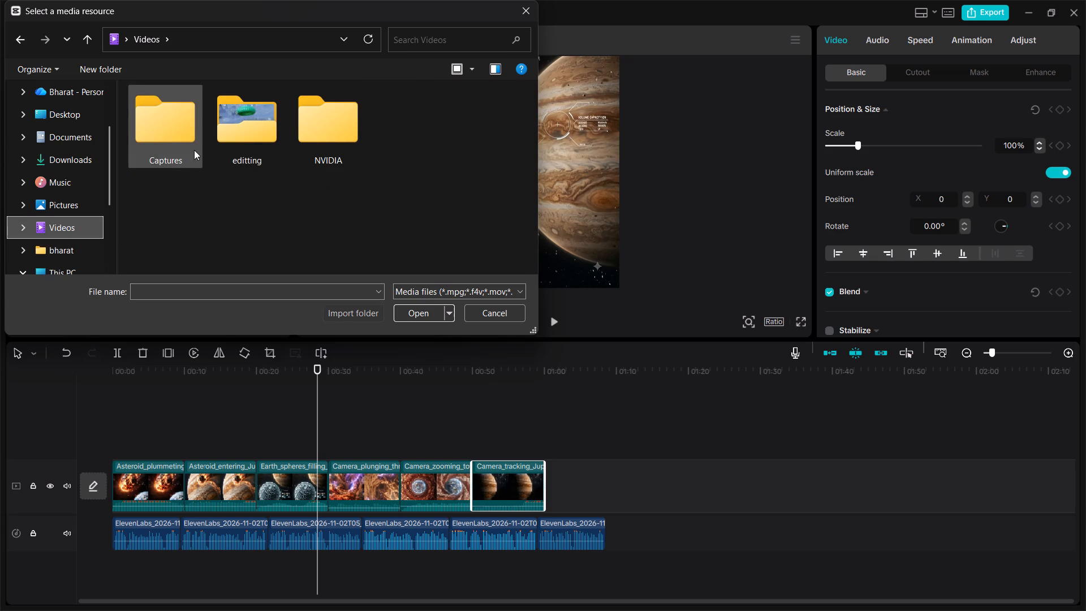
pyautogui.doubleClick(223, 150)
pyautogui.doubleClick(241, 146)
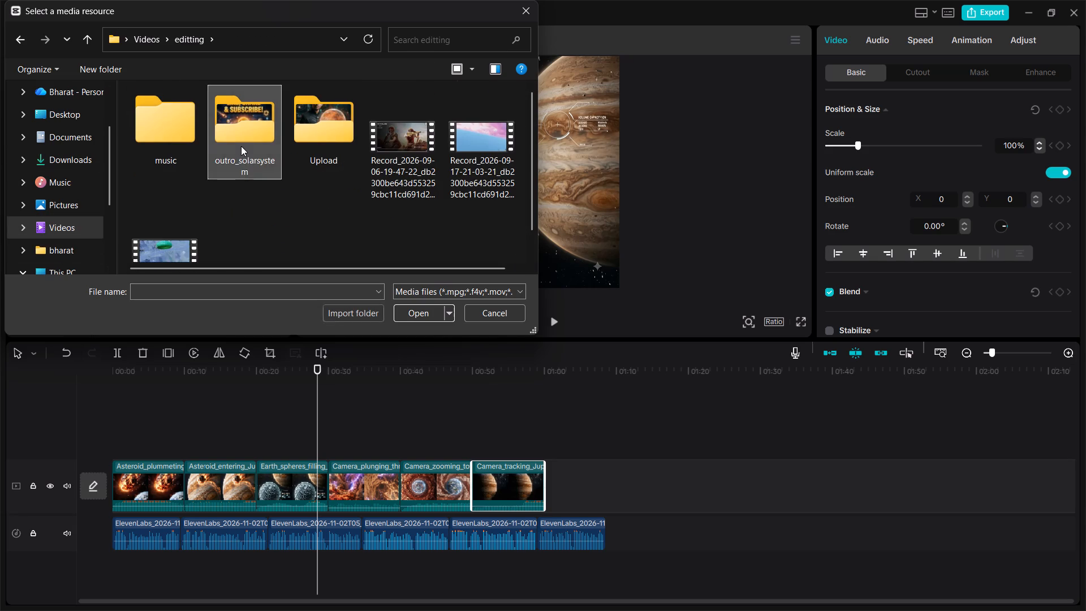
pyautogui.click(190, 117)
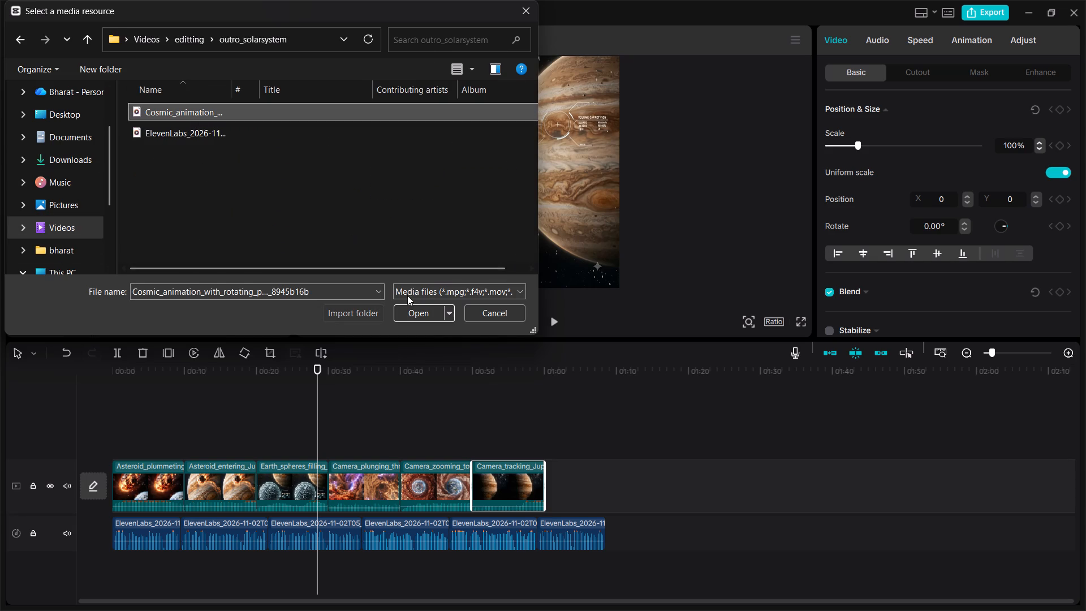
pyautogui.click(409, 316)
pyautogui.moveTo(153, 277); pyautogui.dragTo(548, 483)
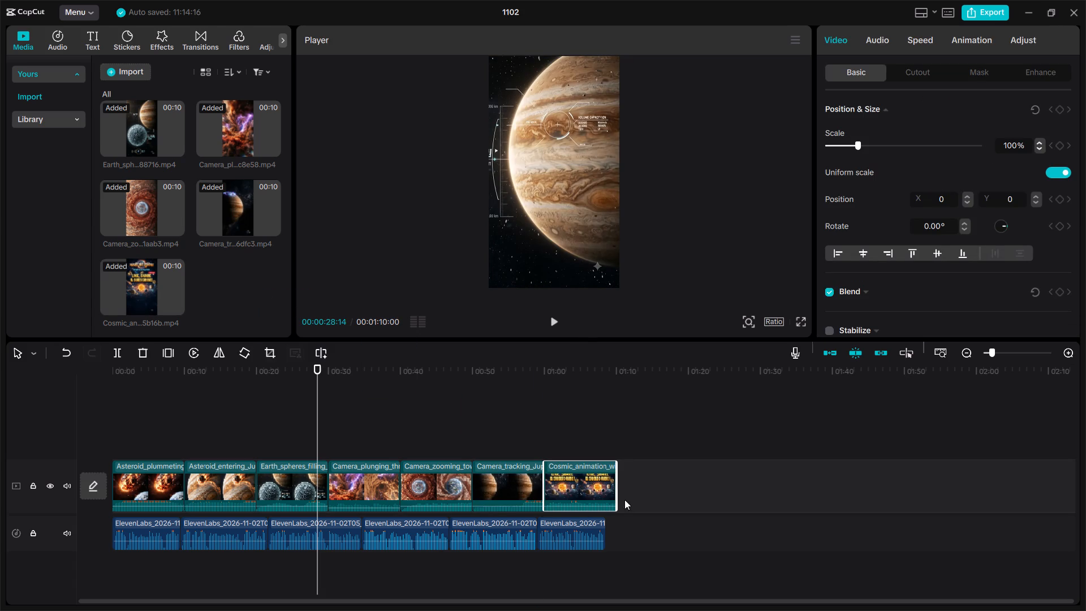
# Trim the end of the Cosmic_animation outro clip to match the end of the voice-over at 00:01:08:16.
pyautogui.moveTo(616, 489); pyautogui.dragTo(600, 494)
pyautogui.click(676, 511)
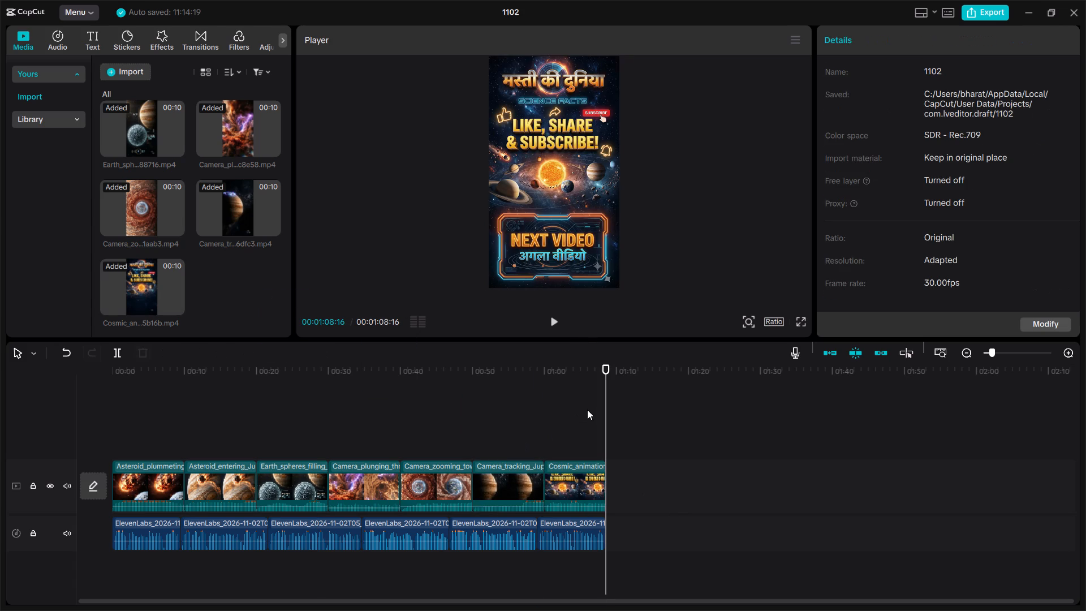
# Play the assembled video from the beginning into the Earth_spheres clip to review picture and sound.
pyautogui.moveTo(608, 418); pyautogui.dragTo(89, 418)
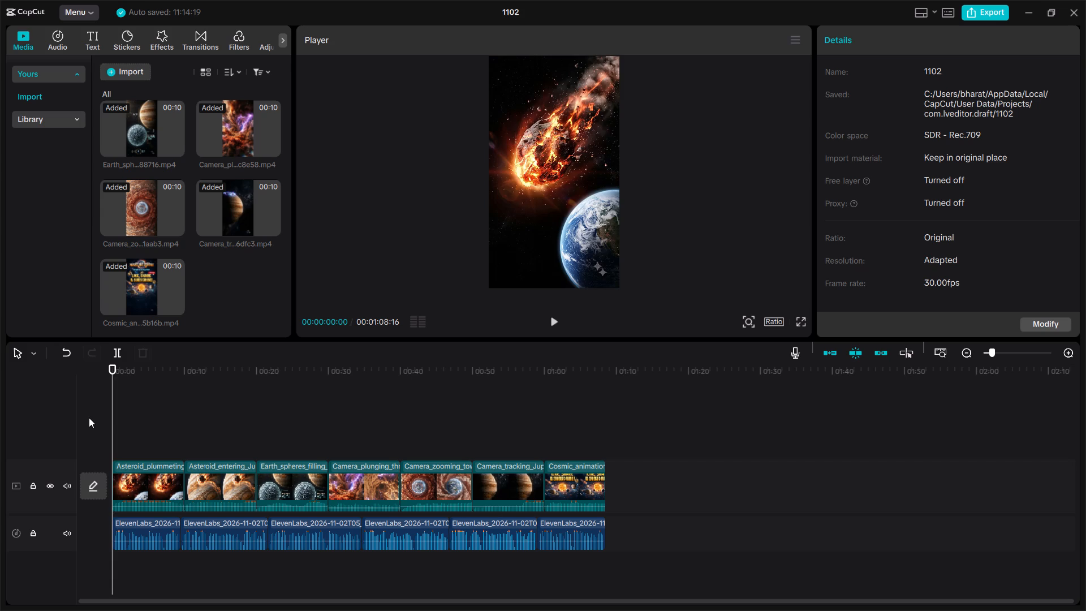
pyautogui.press('space')
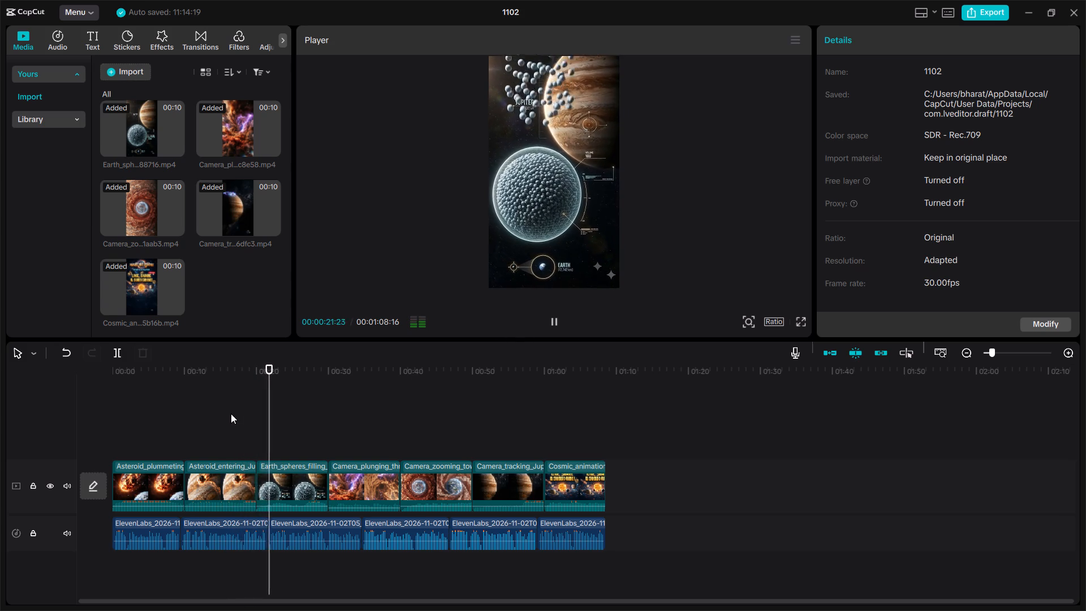
pyautogui.press('space')
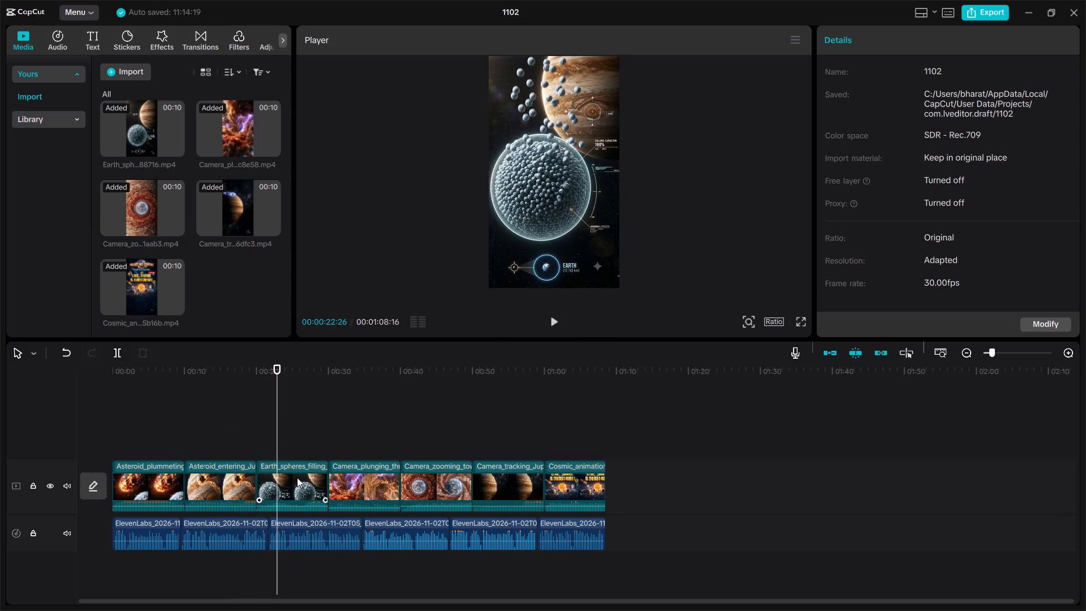
# Lower the volume of the Earth_spheres clip on the main video track to -2.0 dB.
pyautogui.click(299, 476)
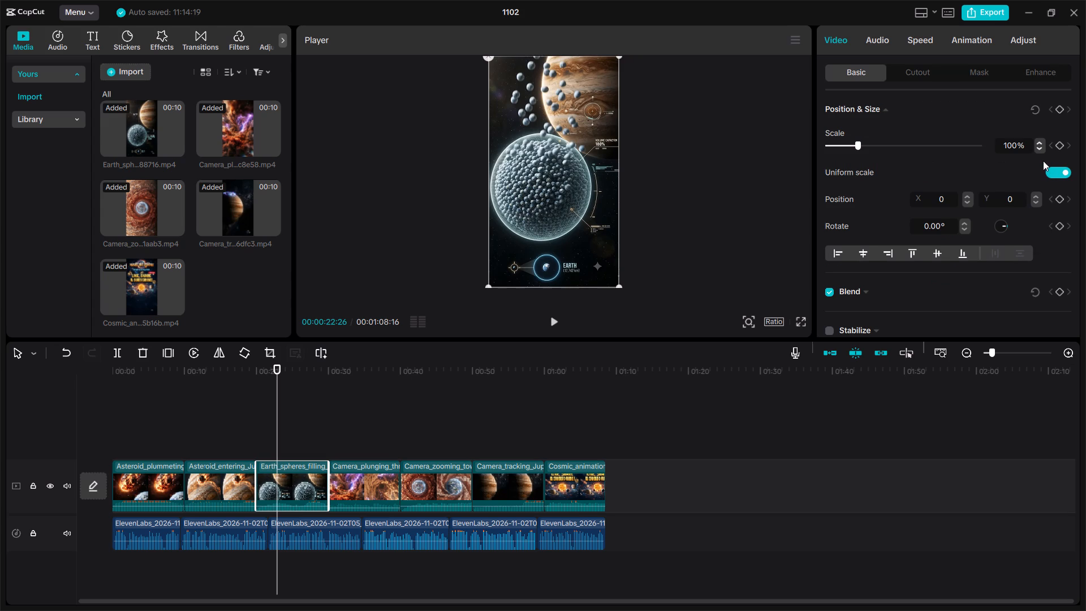
pyautogui.click(891, 37)
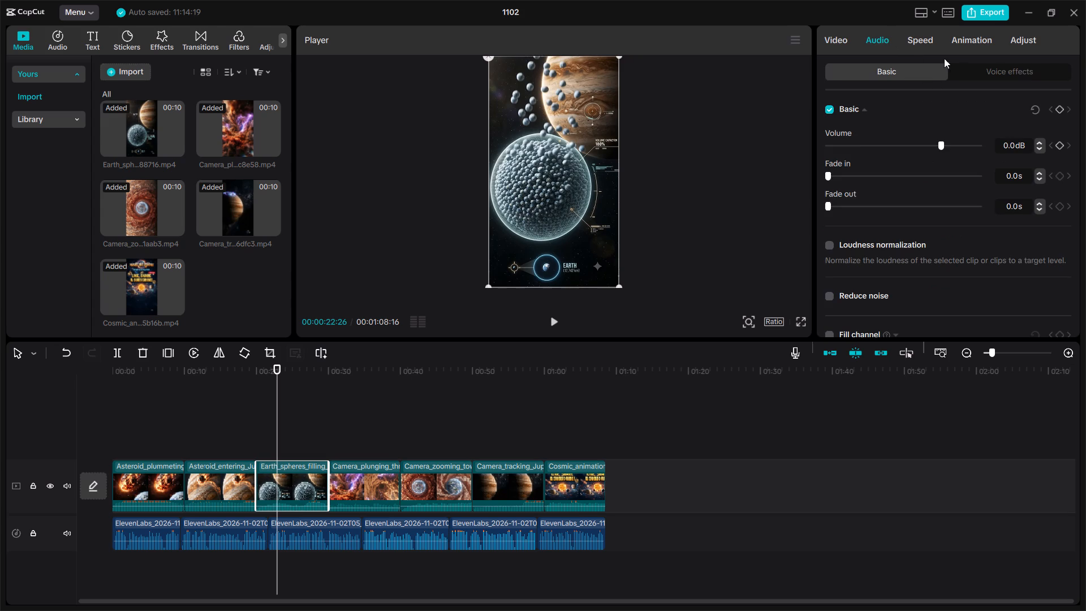
pyautogui.tripleClick(1035, 147)
pyautogui.tripleClick(1035, 147)
pyautogui.tripleClick(1035, 147)
pyautogui.tripleClick(1035, 147)
pyautogui.tripleClick(1035, 147)
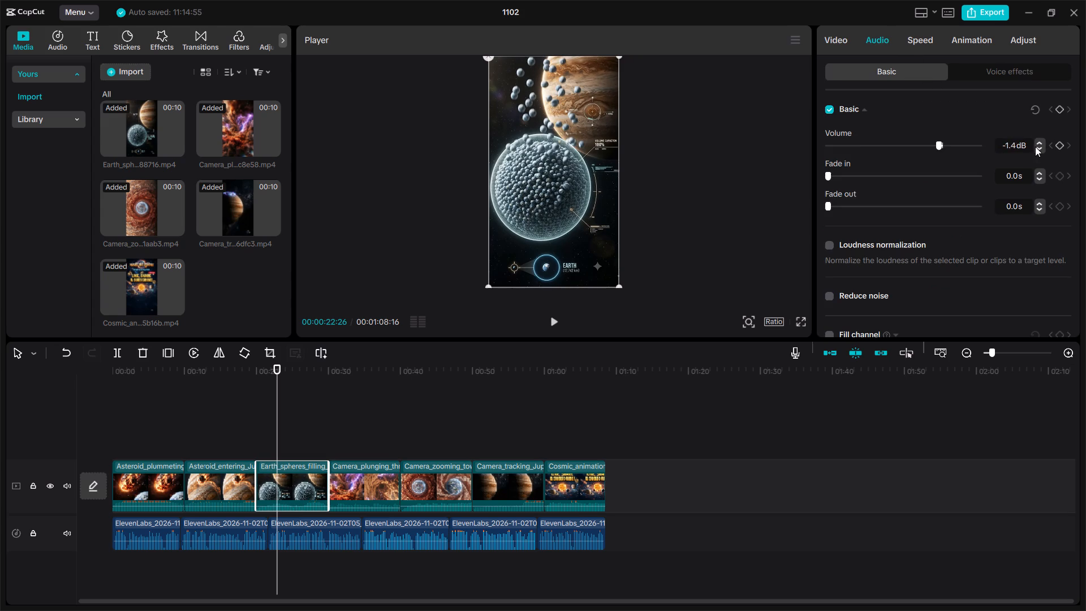
pyautogui.tripleClick(1035, 147)
pyautogui.click(1035, 147)
pyautogui.click(1035, 147)
# Play on from the Earth_spheres clip, replay from about 39 seconds, and stop to inspect the Camera_zooming clip.
pyautogui.press('space')
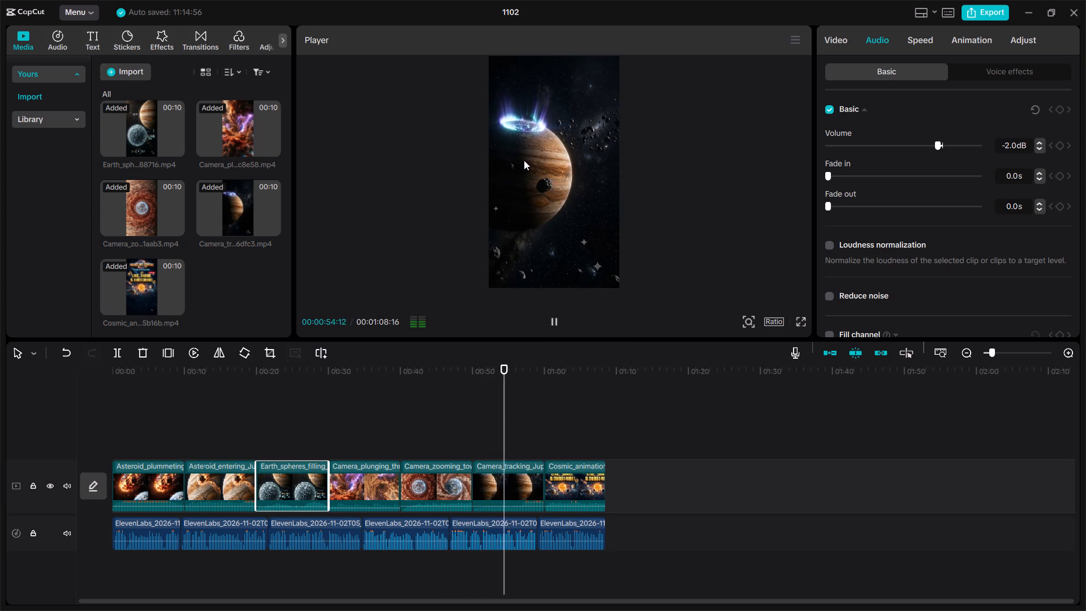
pyautogui.moveTo(520, 421); pyautogui.dragTo(393, 415)
pyautogui.press('space')
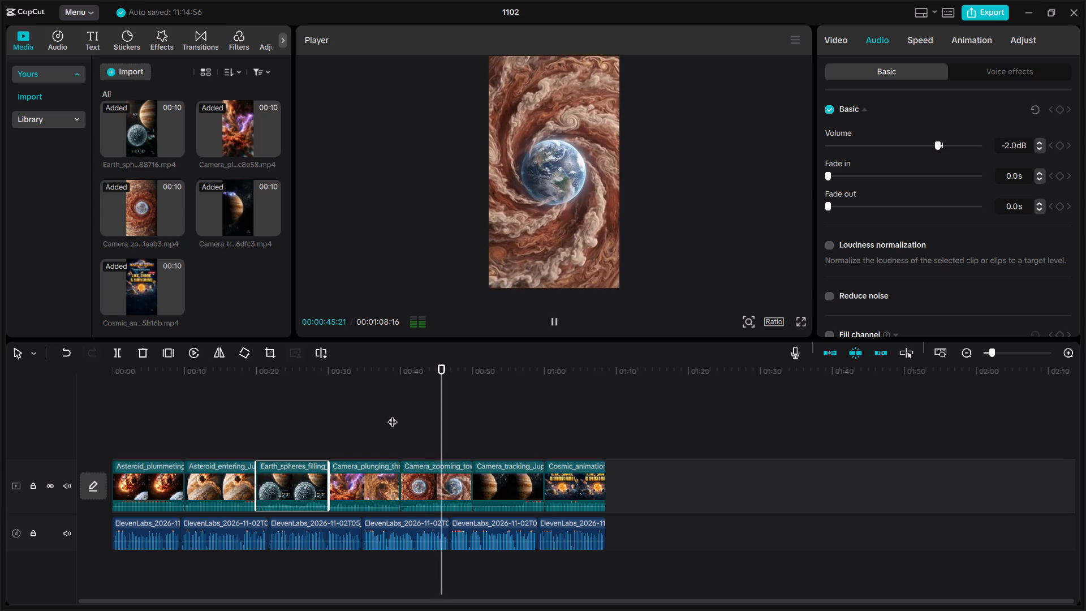
pyautogui.press('space')
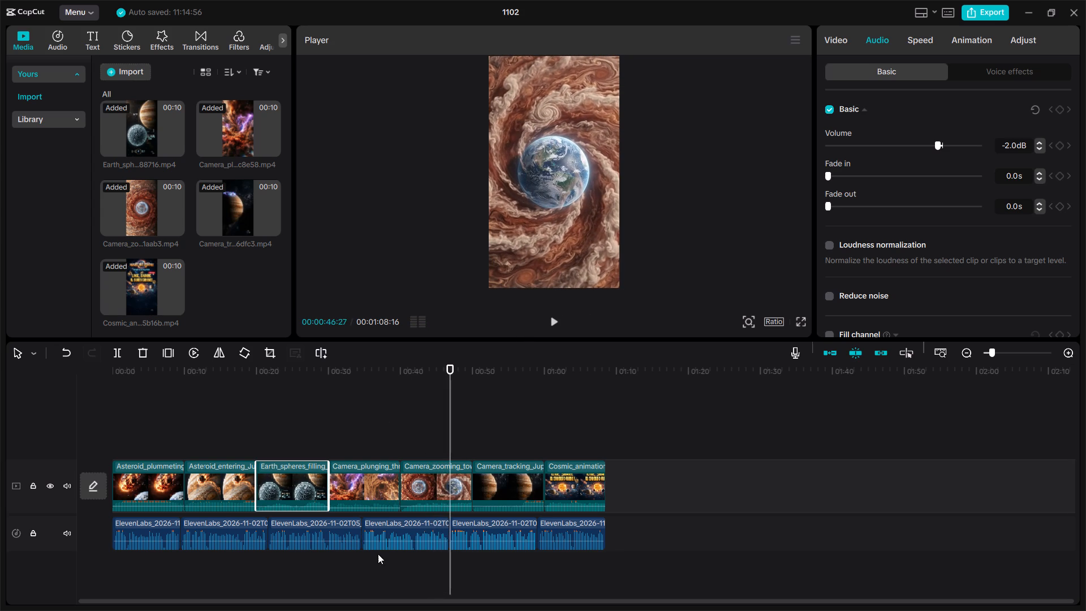
pyautogui.click(429, 469)
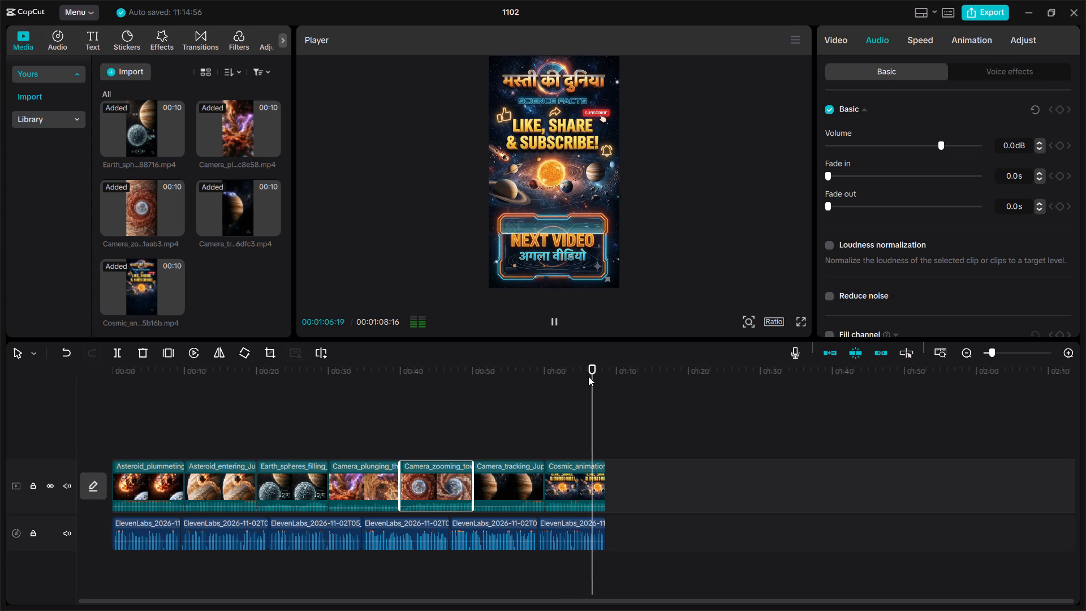
pyautogui.press('space')
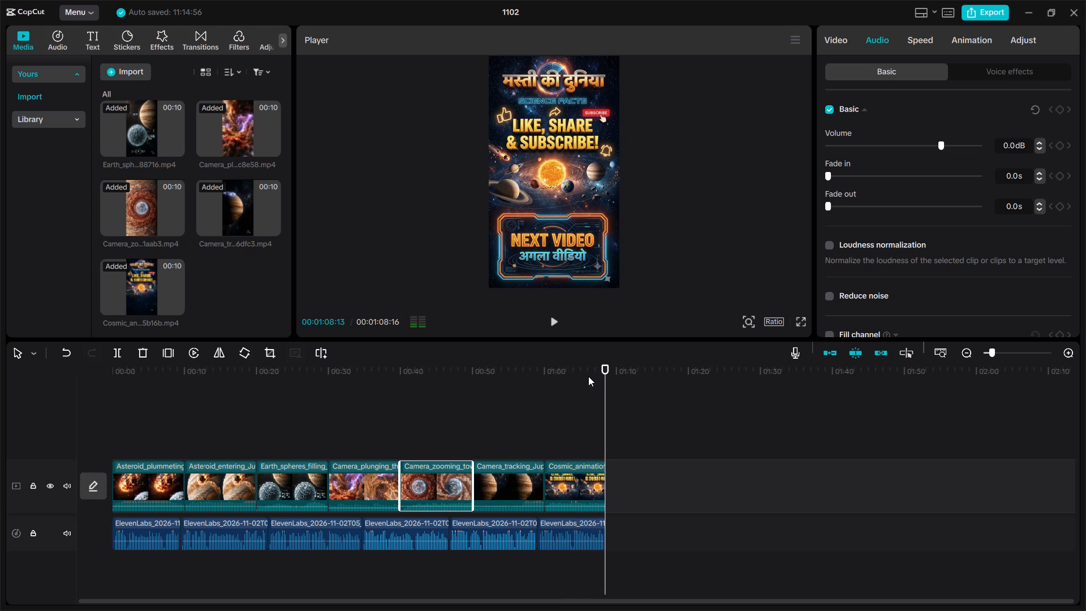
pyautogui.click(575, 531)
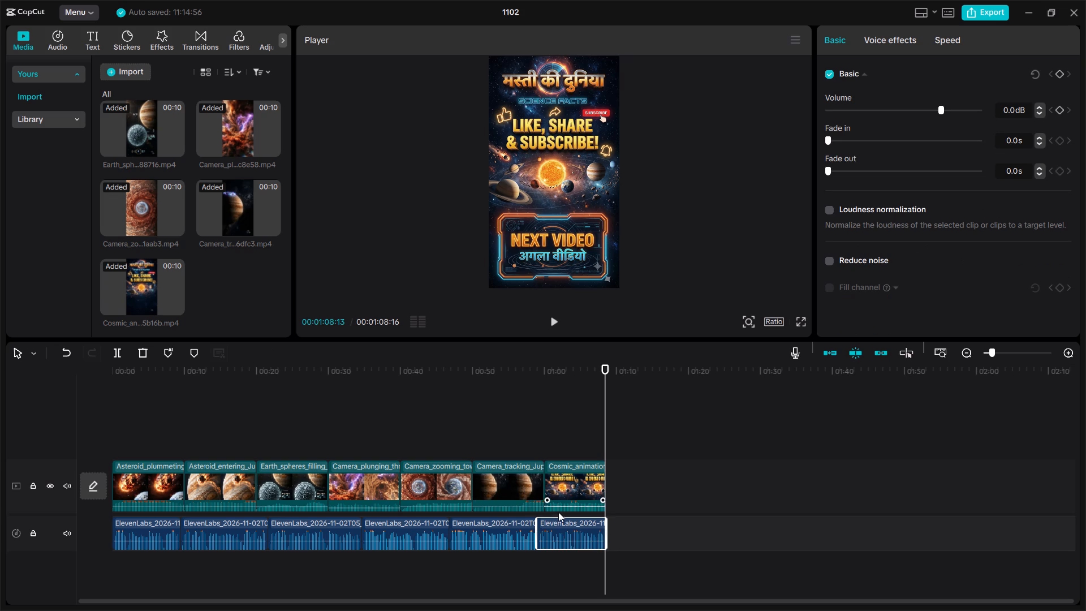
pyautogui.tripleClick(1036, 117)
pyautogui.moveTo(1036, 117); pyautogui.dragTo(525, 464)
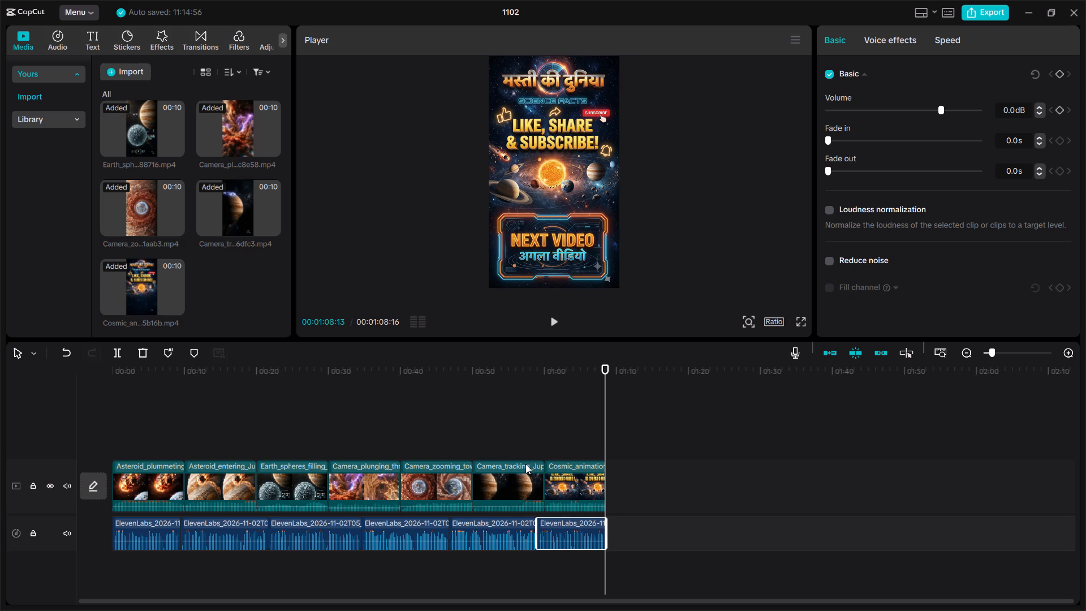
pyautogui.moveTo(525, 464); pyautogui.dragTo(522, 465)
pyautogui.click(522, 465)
# Lower the volume of the Cosmic_animation outro clip to -1.9 dB.
pyautogui.click(558, 463)
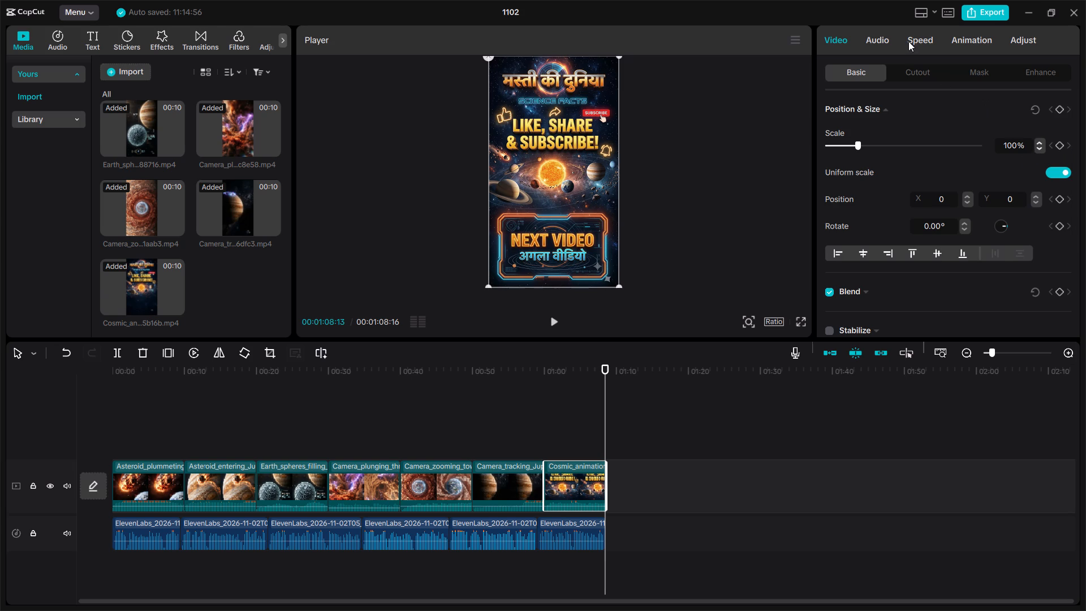
pyautogui.click(890, 42)
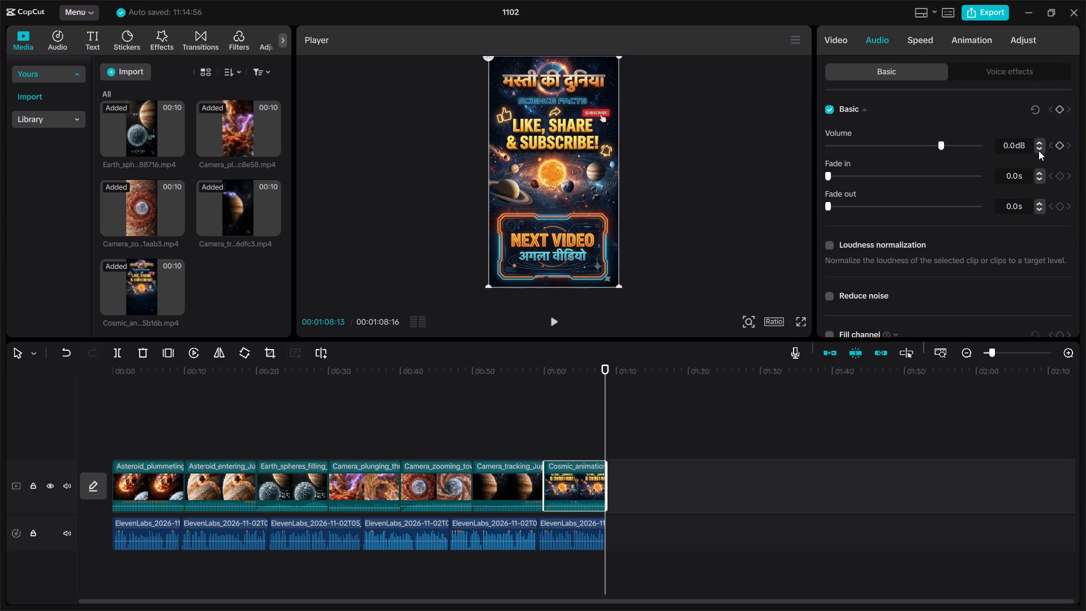
pyautogui.tripleClick(1038, 150)
pyautogui.tripleClick(1038, 150)
pyautogui.tripleClick(1038, 150)
pyautogui.tripleClick(1038, 150)
pyautogui.tripleClick(1038, 150)
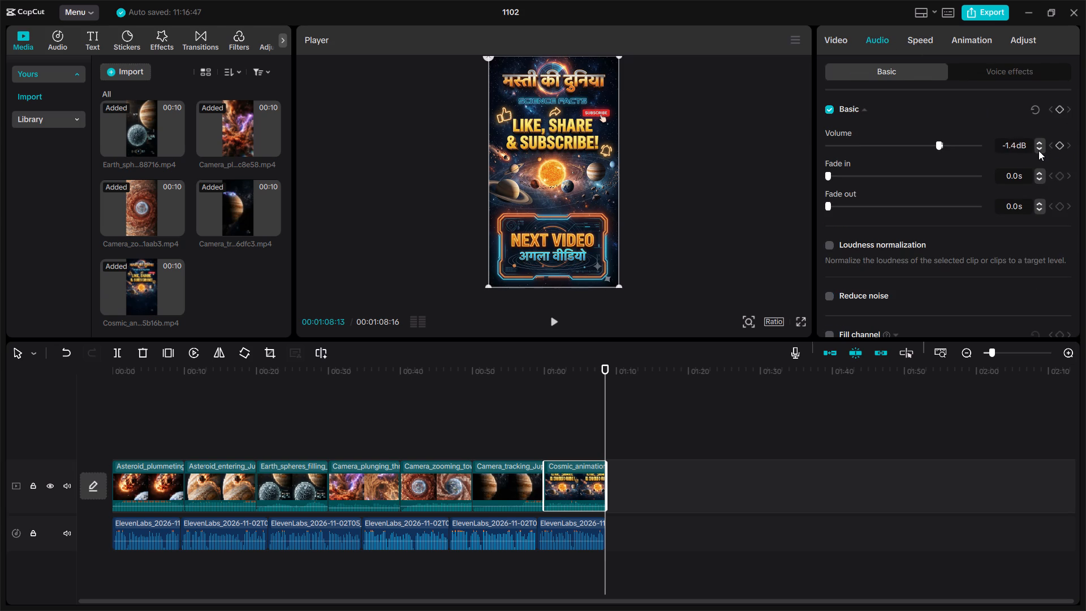
pyautogui.doubleClick(1038, 150)
pyautogui.doubleClick(1042, 148)
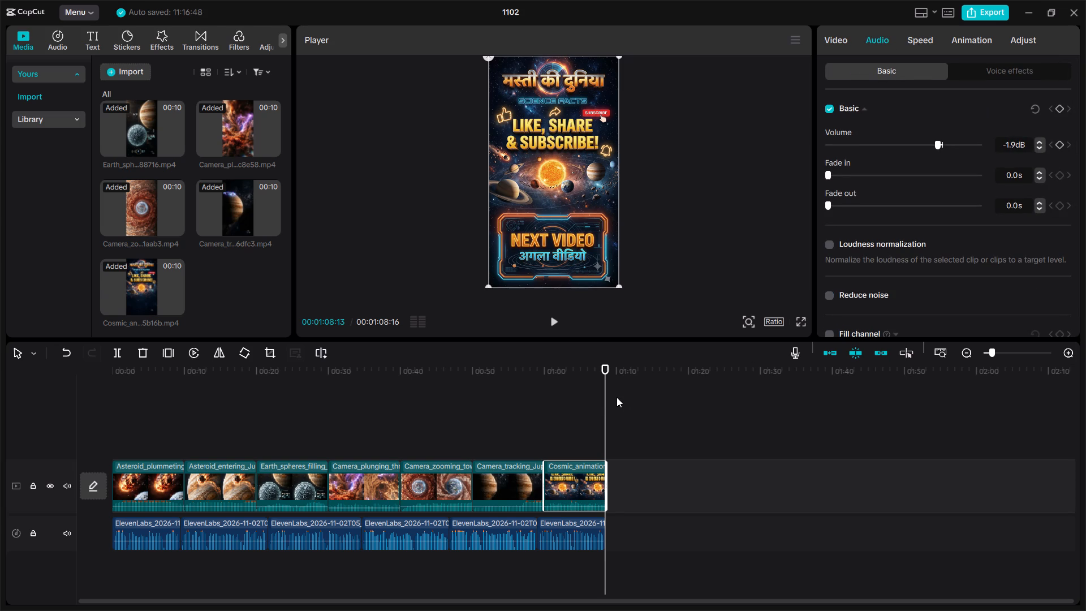
# Replay the video from the start of the Earth_spheres clip into the Camera_zooming clip to review the middle section.
pyautogui.click(604, 396)
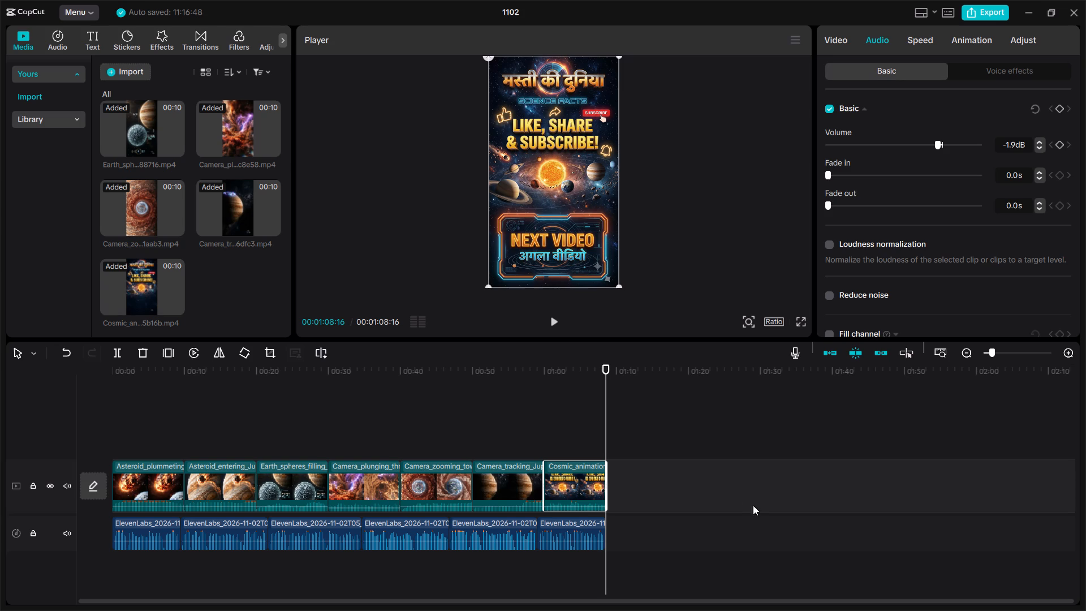
pyautogui.moveTo(606, 433); pyautogui.dragTo(454, 455)
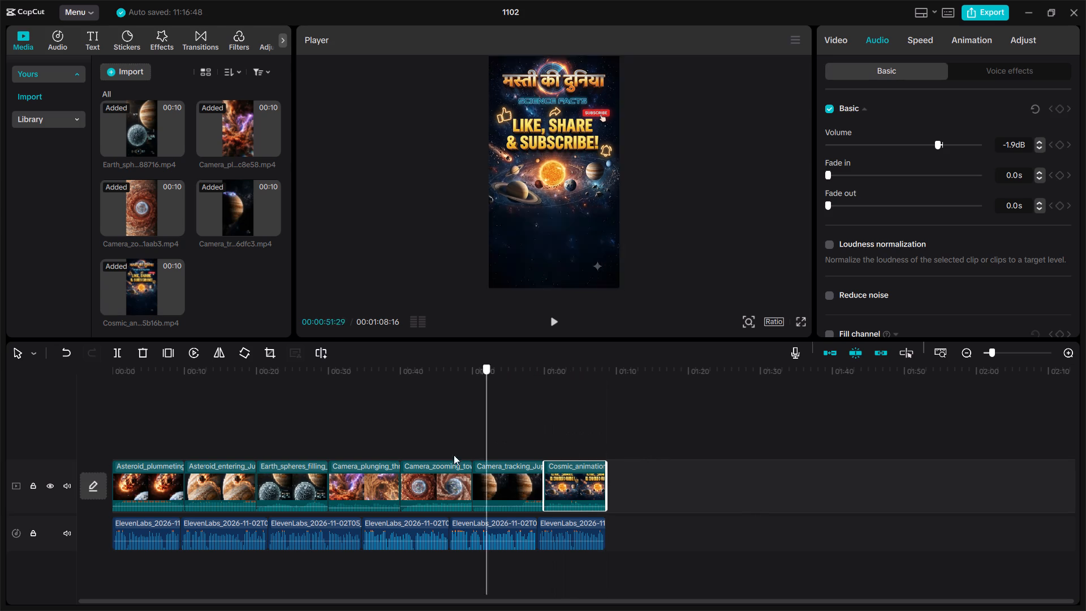
pyautogui.moveTo(454, 455); pyautogui.dragTo(308, 523)
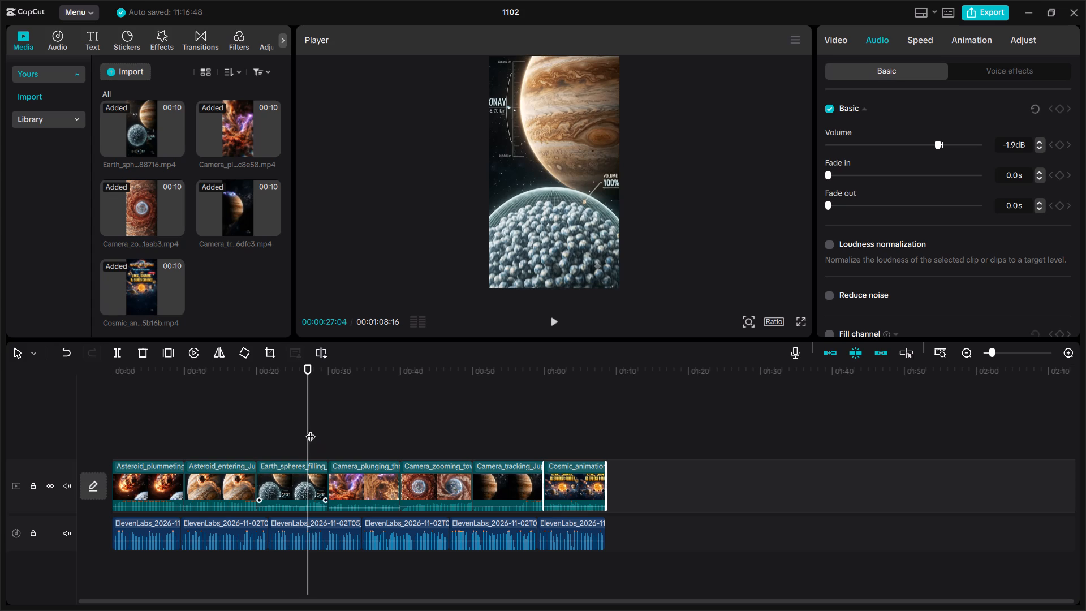
pyautogui.moveTo(309, 427); pyautogui.dragTo(359, 465)
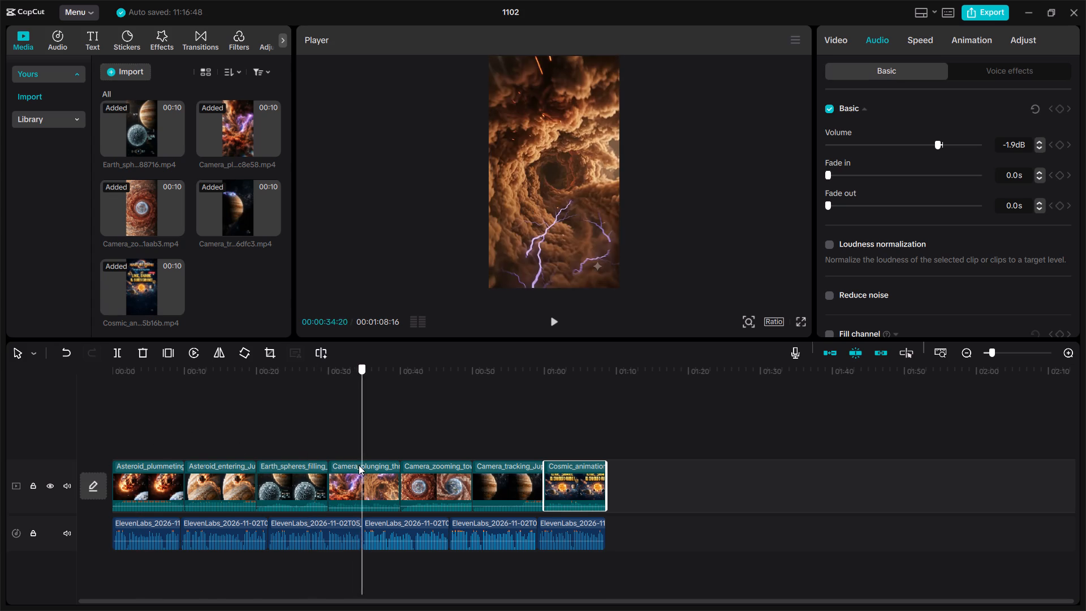
pyautogui.moveTo(359, 465); pyautogui.dragTo(337, 515)
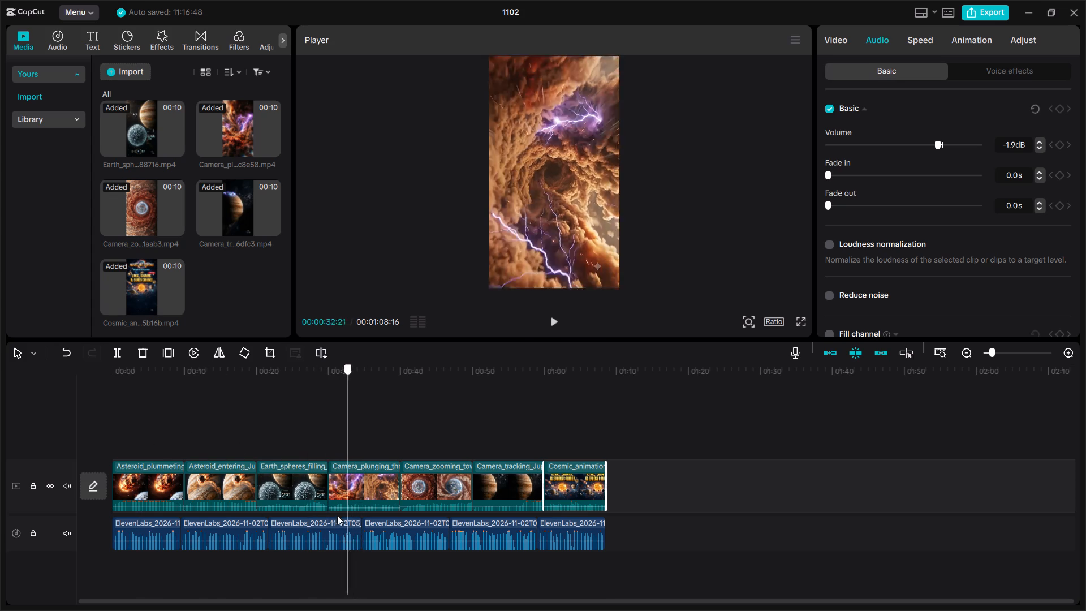
pyautogui.moveTo(337, 515); pyautogui.dragTo(259, 506)
pyautogui.press('space')
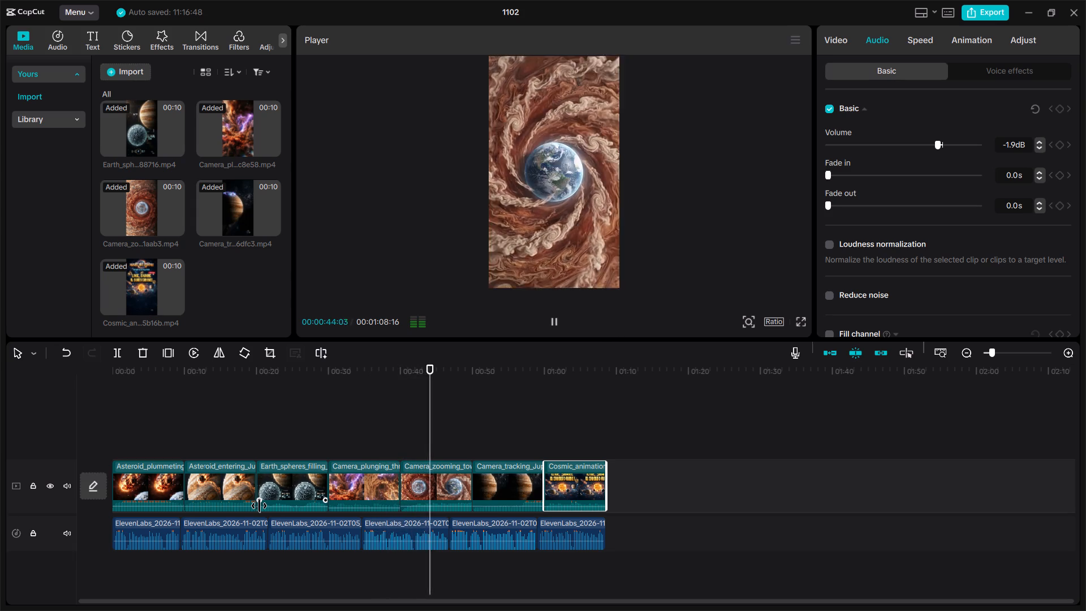
pyautogui.press('space')
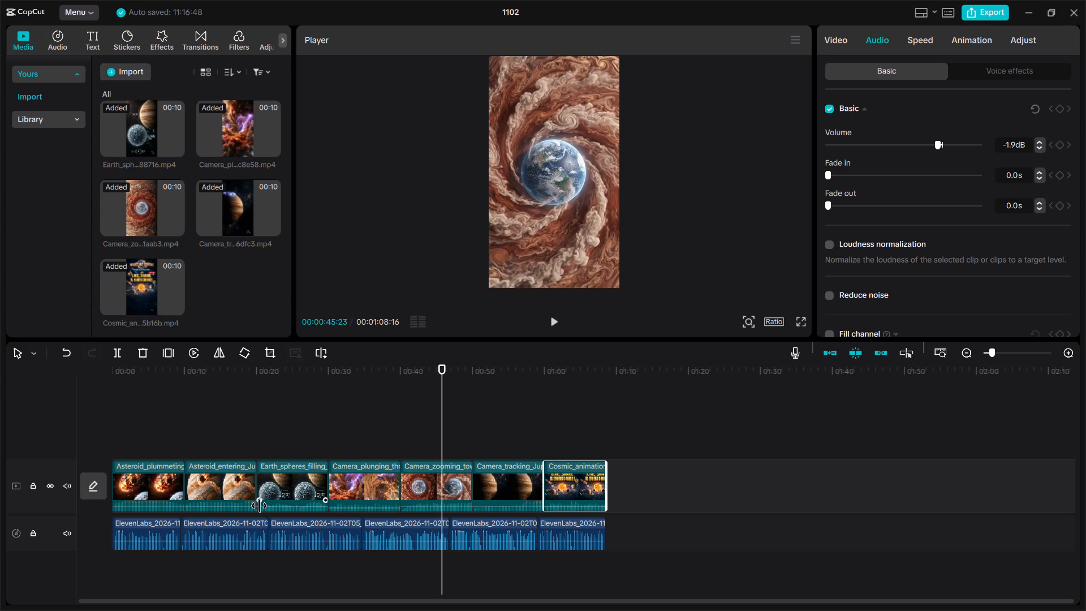
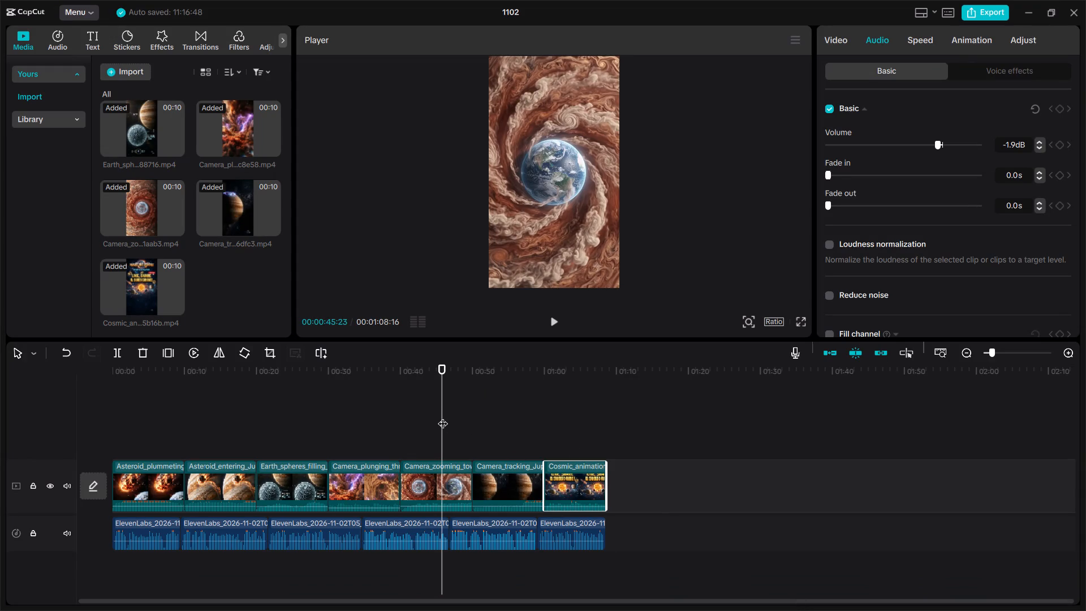
pyautogui.moveTo(443, 415); pyautogui.dragTo(361, 429)
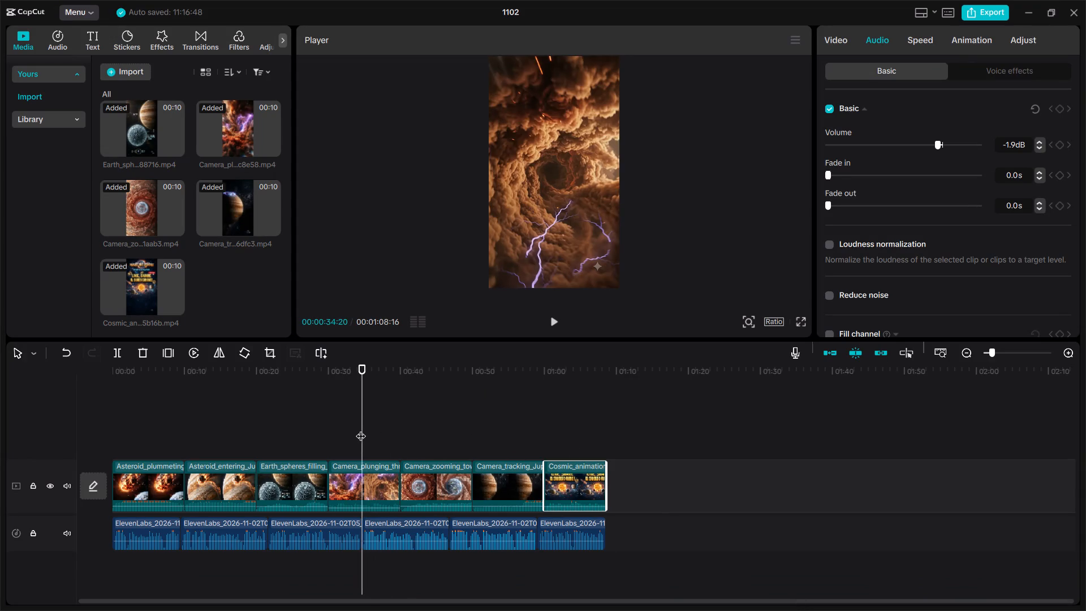
pyautogui.press('space')
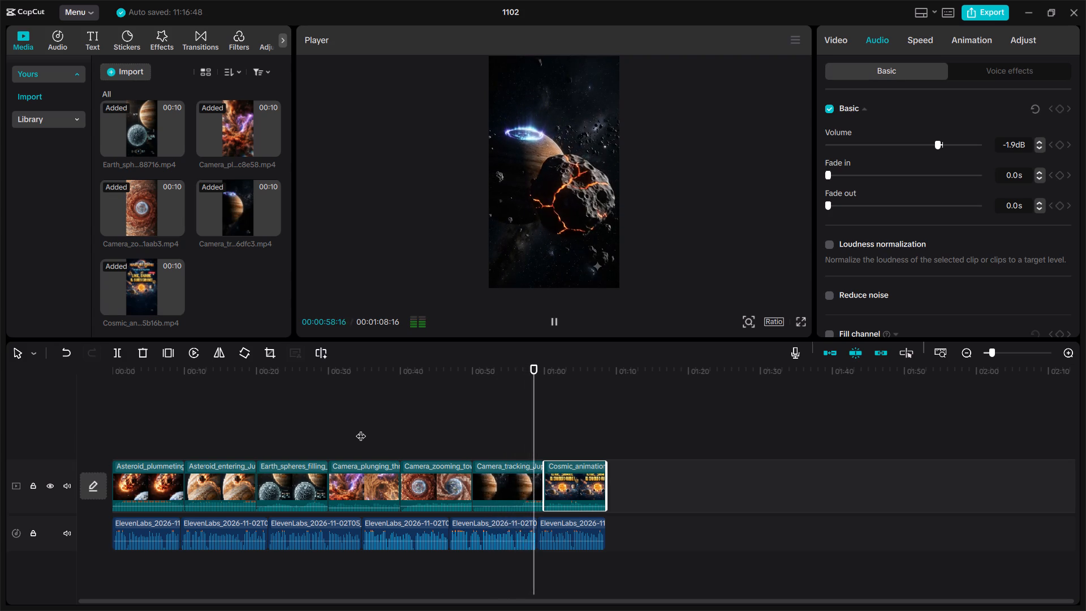
pyautogui.press('space')
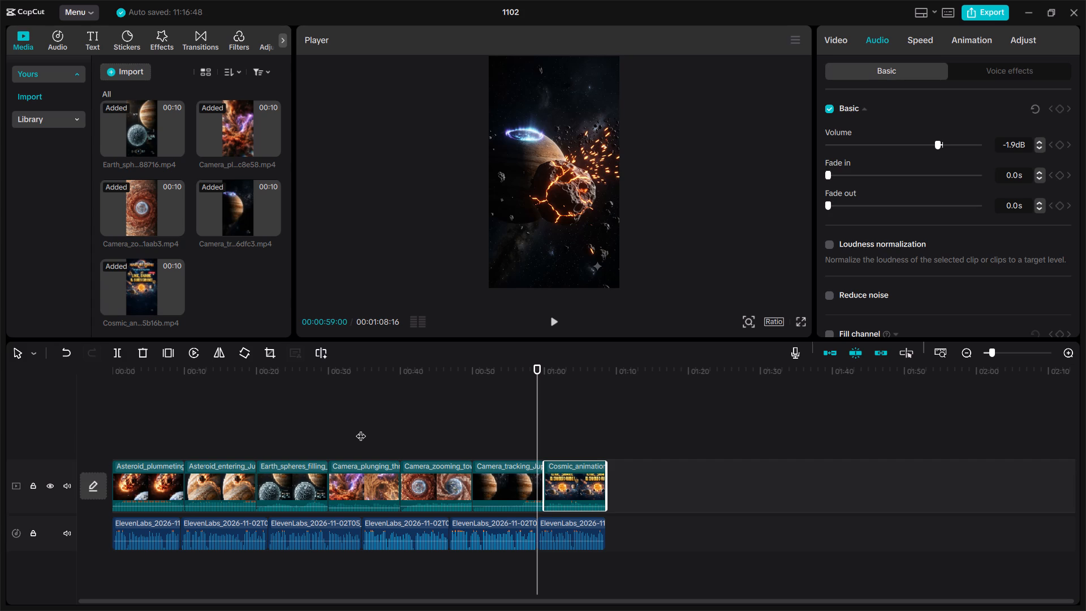
# Reorder the video clips so Camera_tracking follows Camera_plunging, and Camera_zooming sits directly before Cosmic_animation.
pyautogui.moveTo(501, 472); pyautogui.dragTo(495, 455)
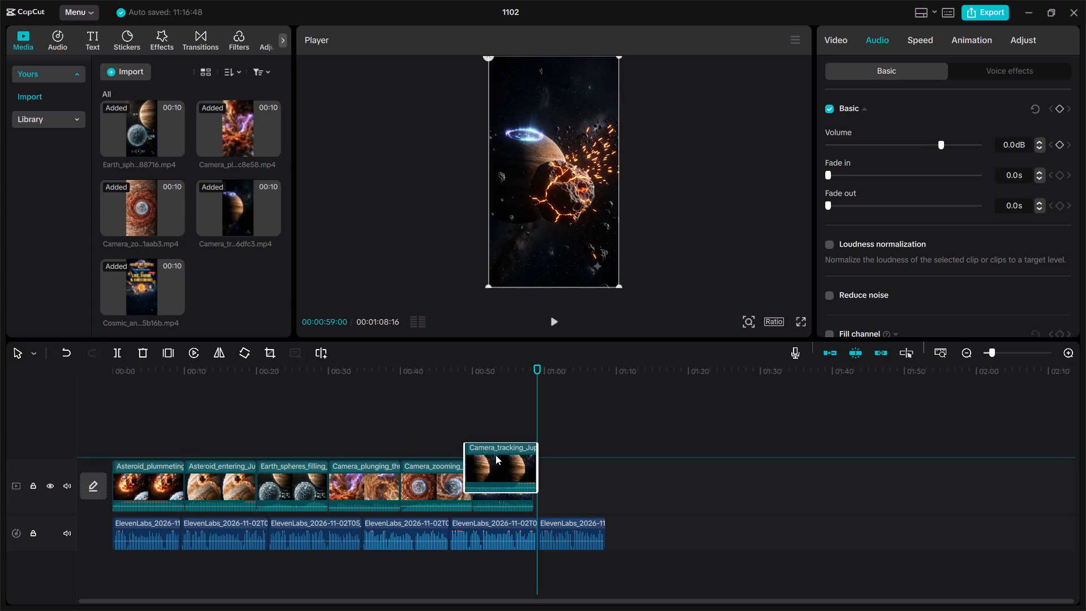
pyautogui.moveTo(495, 455); pyautogui.dragTo(635, 464)
pyautogui.moveTo(432, 476); pyautogui.dragTo(492, 488)
pyautogui.moveTo(568, 470); pyautogui.dragTo(425, 458)
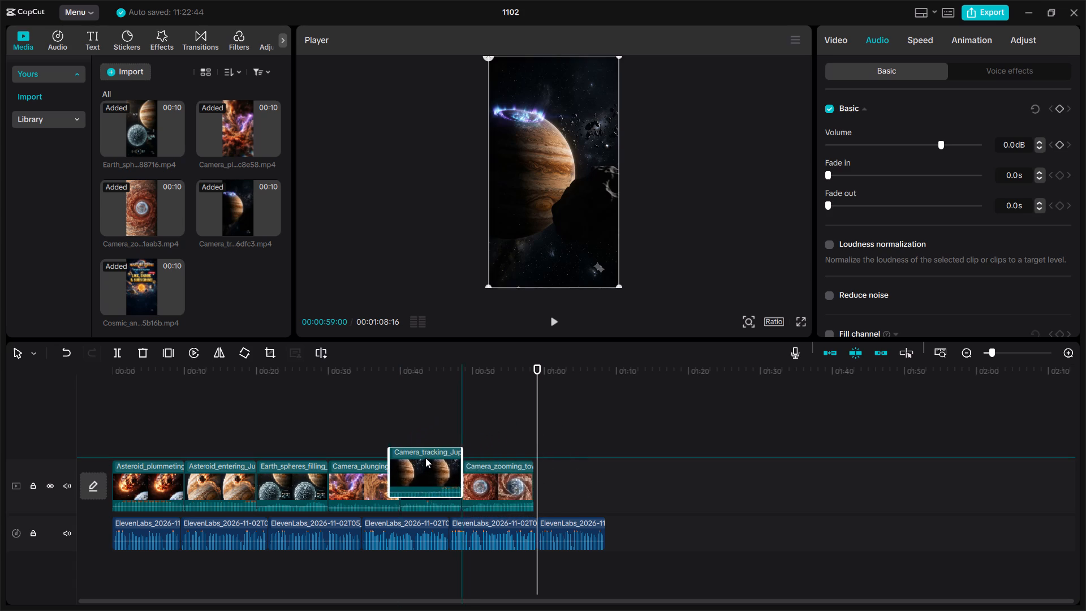
pyautogui.moveTo(425, 458); pyautogui.dragTo(428, 467)
pyautogui.moveTo(570, 471); pyautogui.dragTo(537, 442)
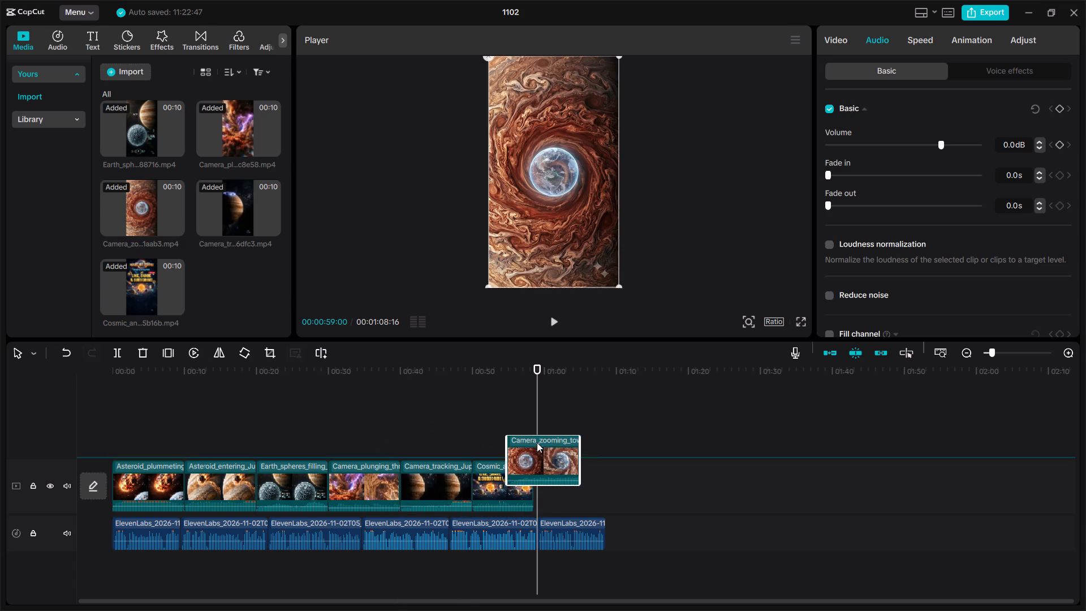
pyautogui.moveTo(537, 442); pyautogui.dragTo(503, 481)
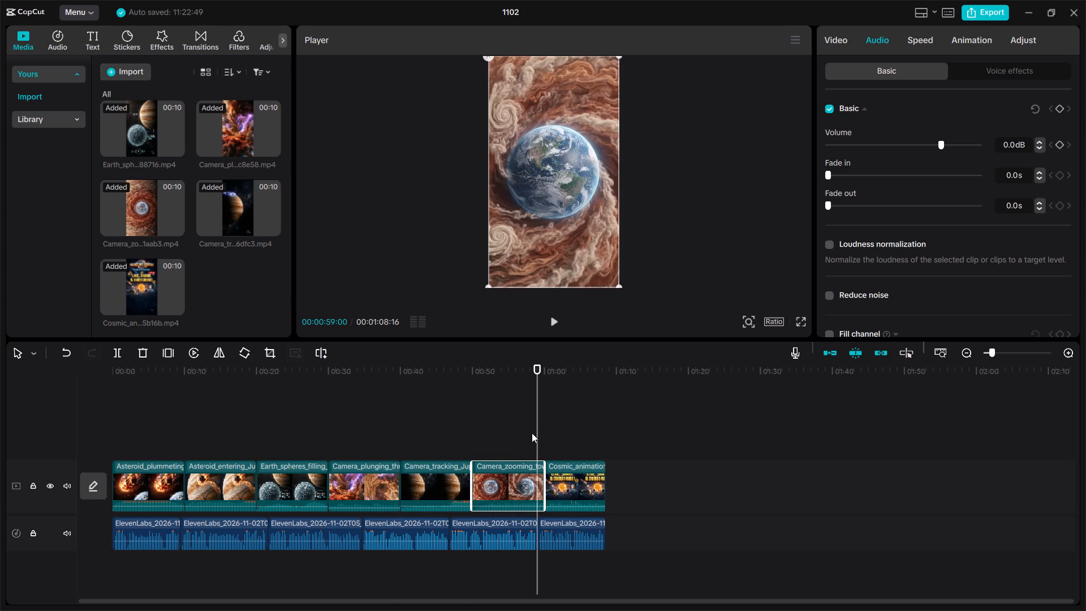
# Review playback of the Camera_plunging clip and move the Camera_tracking clip directly before it.
pyautogui.moveTo(540, 427); pyautogui.dragTo(342, 453)
pyautogui.press('space')
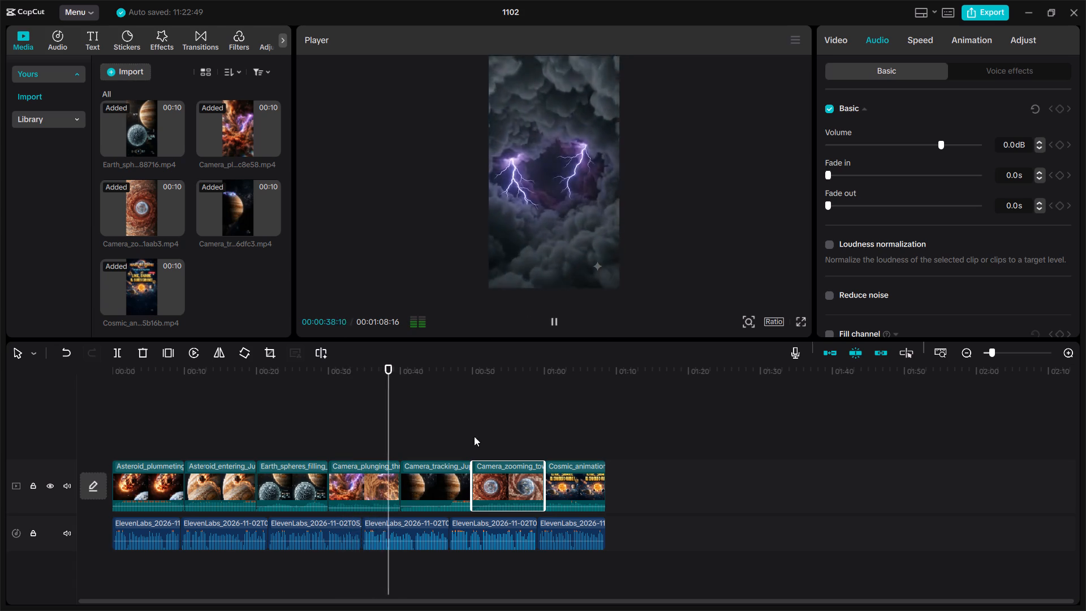
pyautogui.press('space')
pyautogui.moveTo(445, 468); pyautogui.dragTo(361, 462)
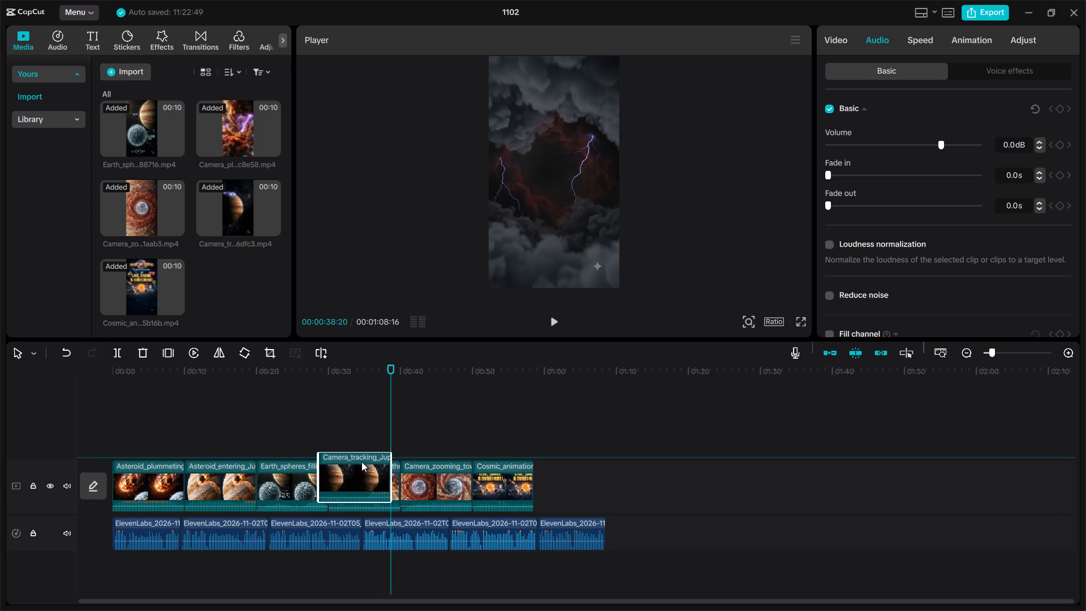
pyautogui.moveTo(361, 462); pyautogui.dragTo(363, 463)
# Review the reordered timeline's playback from about 20 seconds, near the start of the Earth_spheres clip.
pyautogui.moveTo(391, 427); pyautogui.dragTo(271, 437)
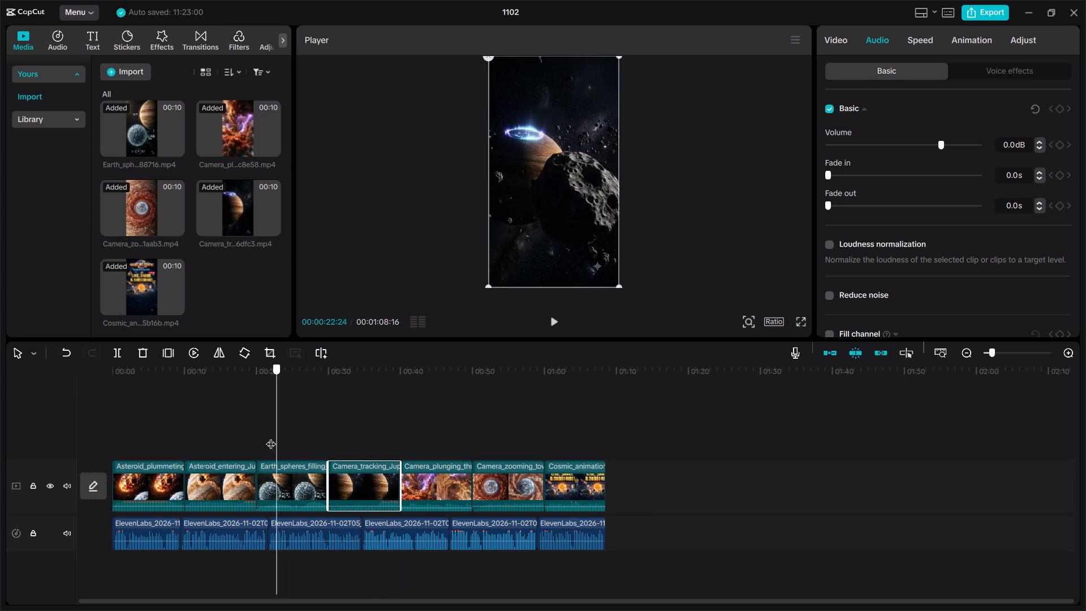
pyautogui.moveTo(271, 437); pyautogui.dragTo(258, 430)
pyautogui.press('space')
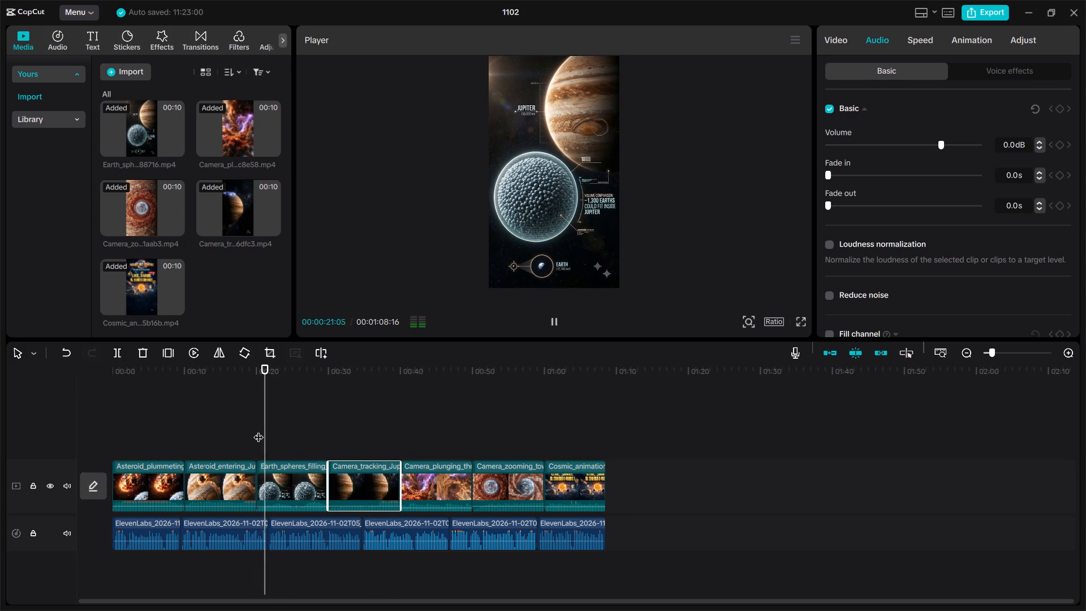
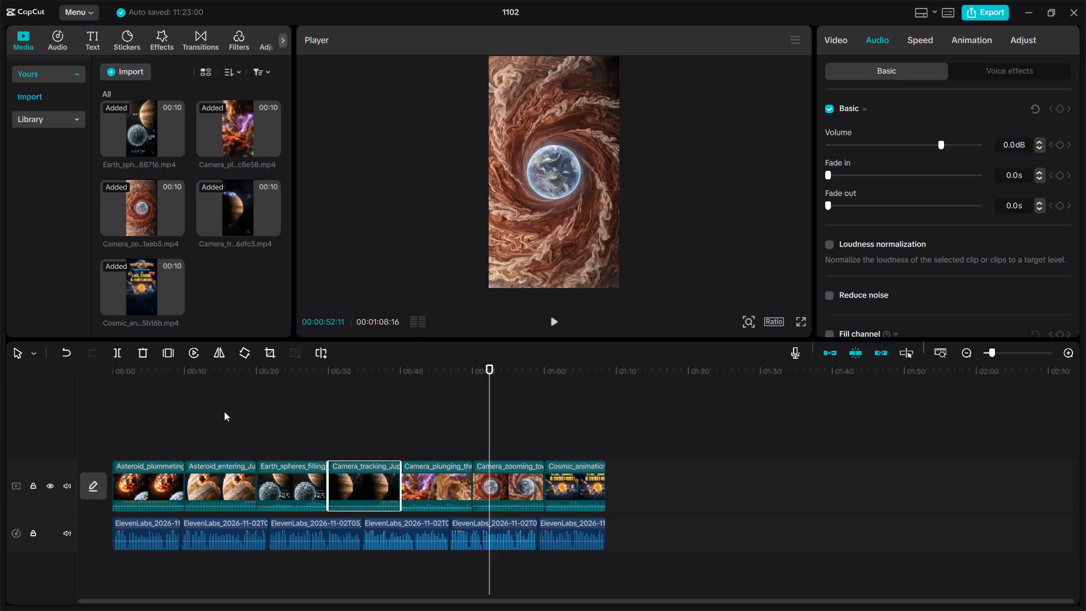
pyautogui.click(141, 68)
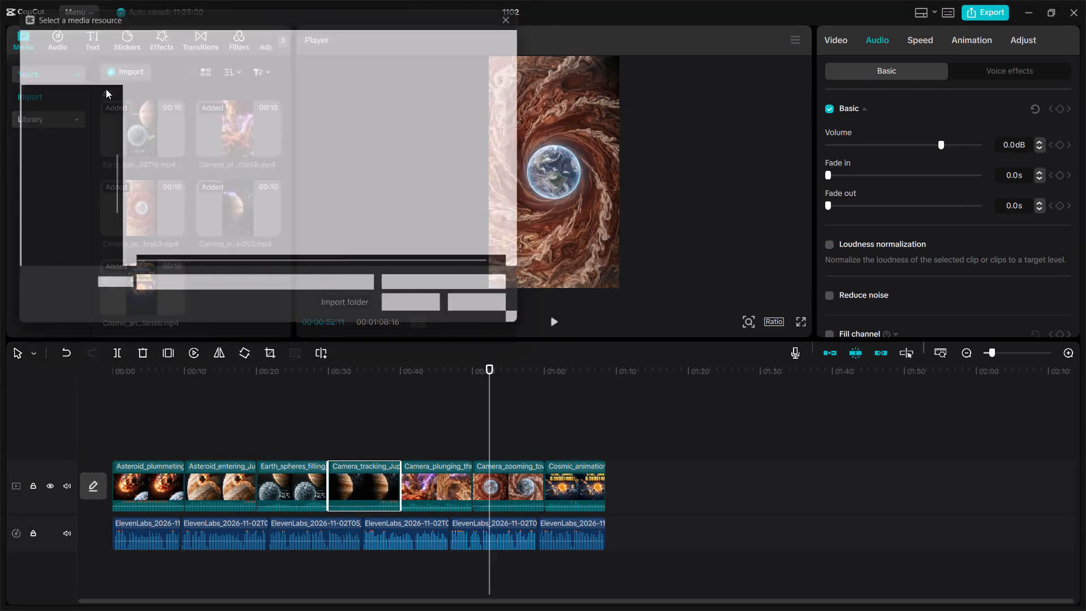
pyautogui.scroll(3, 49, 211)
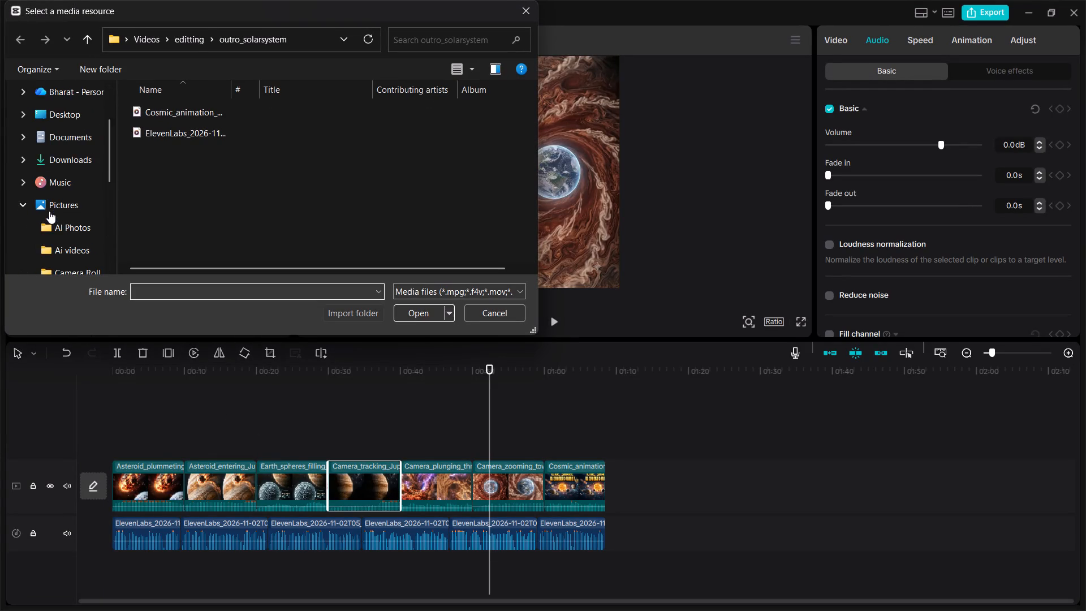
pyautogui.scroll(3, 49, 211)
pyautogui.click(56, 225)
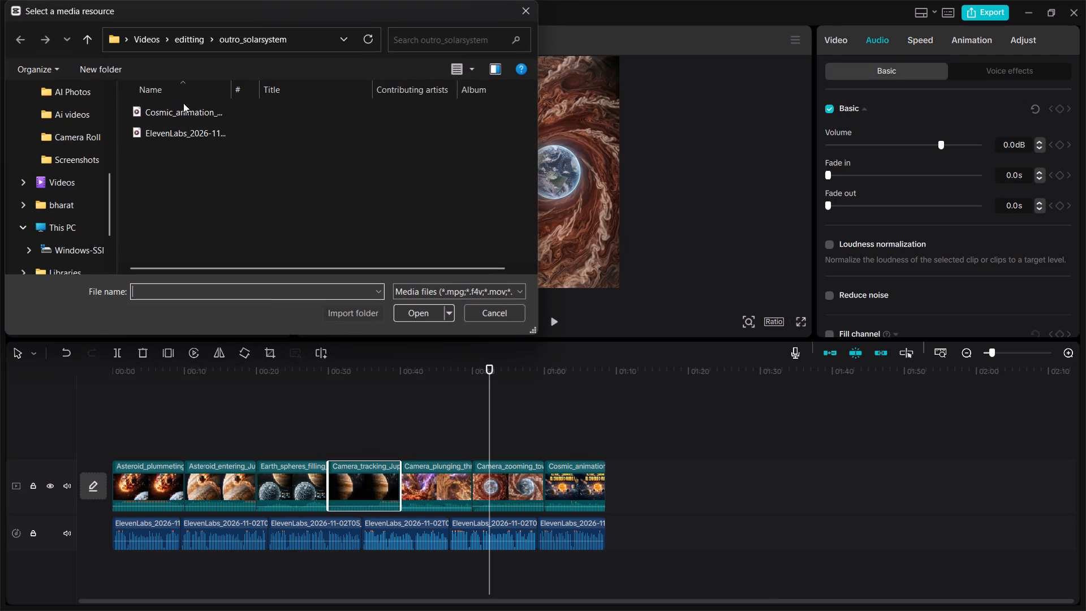
pyautogui.scroll(3, 59, 196)
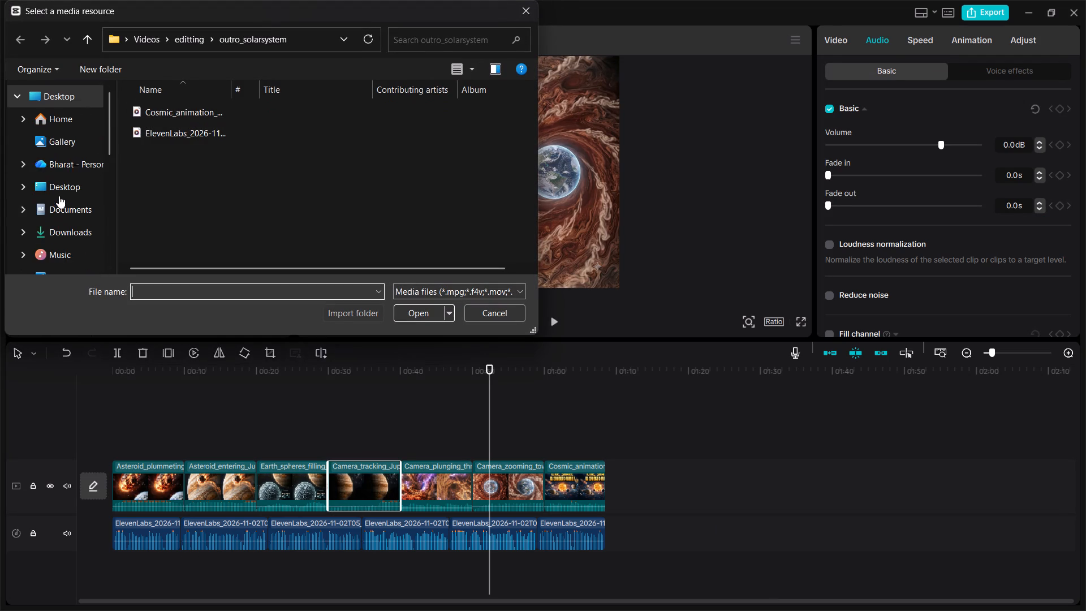
pyautogui.click(54, 233)
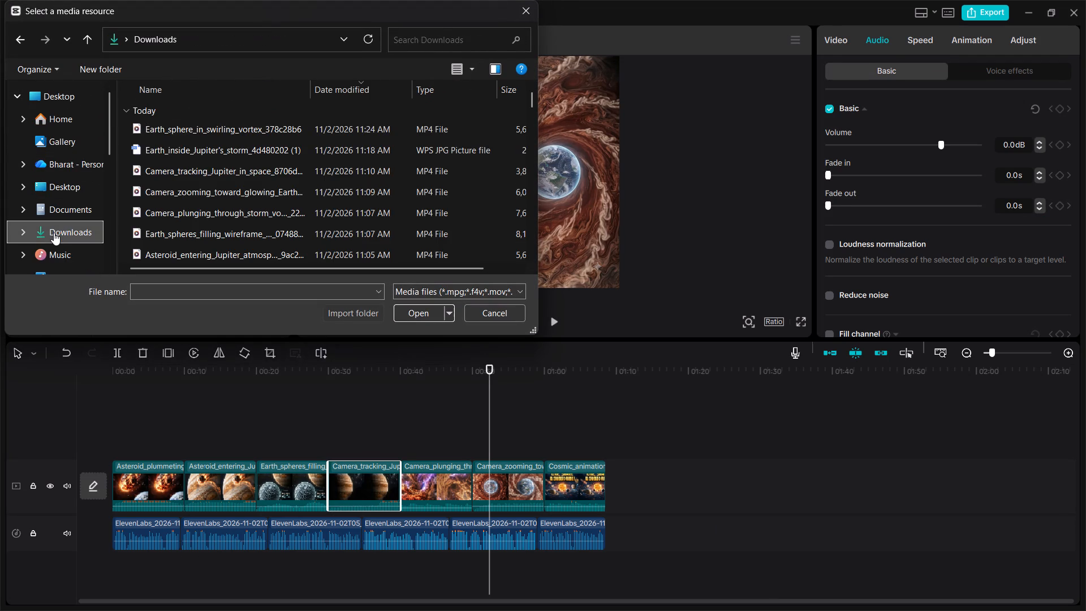
pyautogui.click(161, 127)
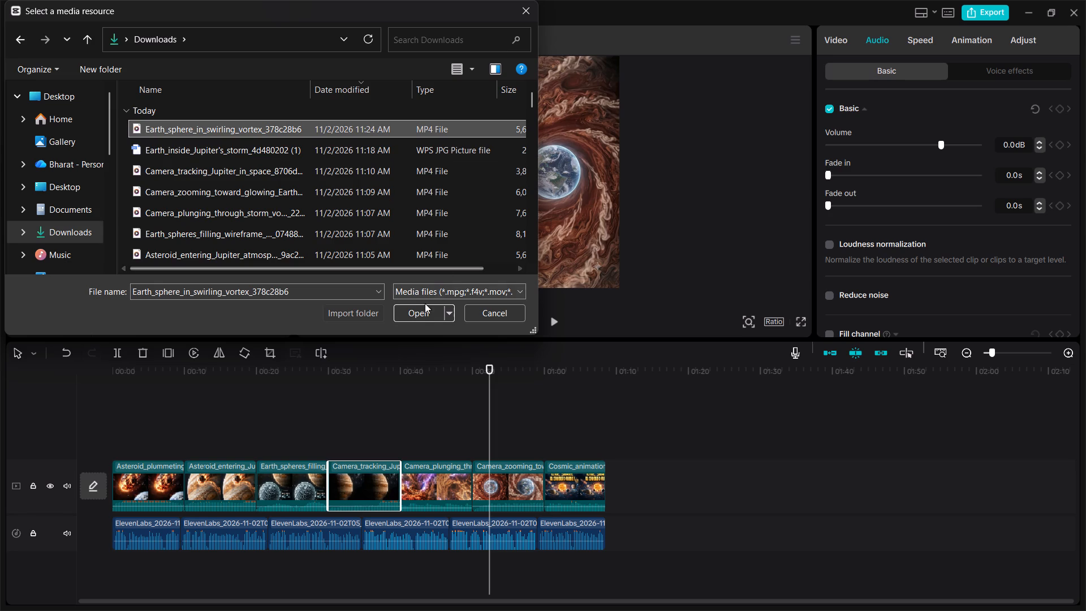
pyautogui.click(408, 316)
# Replace the Camera_zooming clip on the timeline with the imported Earth_sphere_in_swirling_vortex video, keeping the original video effect option on.
pyautogui.moveTo(219, 280); pyautogui.dragTo(483, 475)
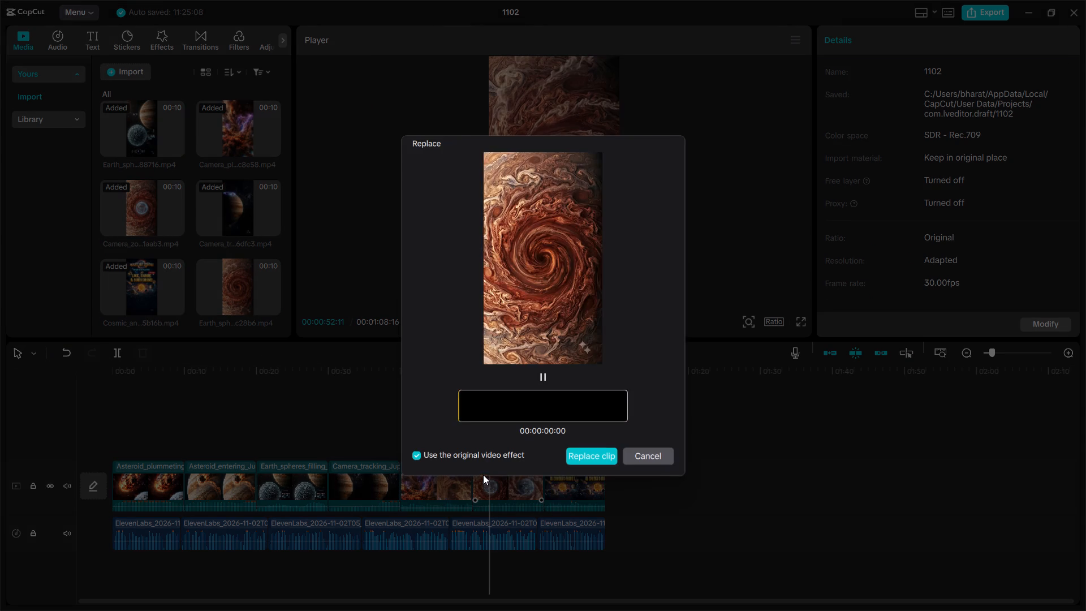
pyautogui.click(596, 458)
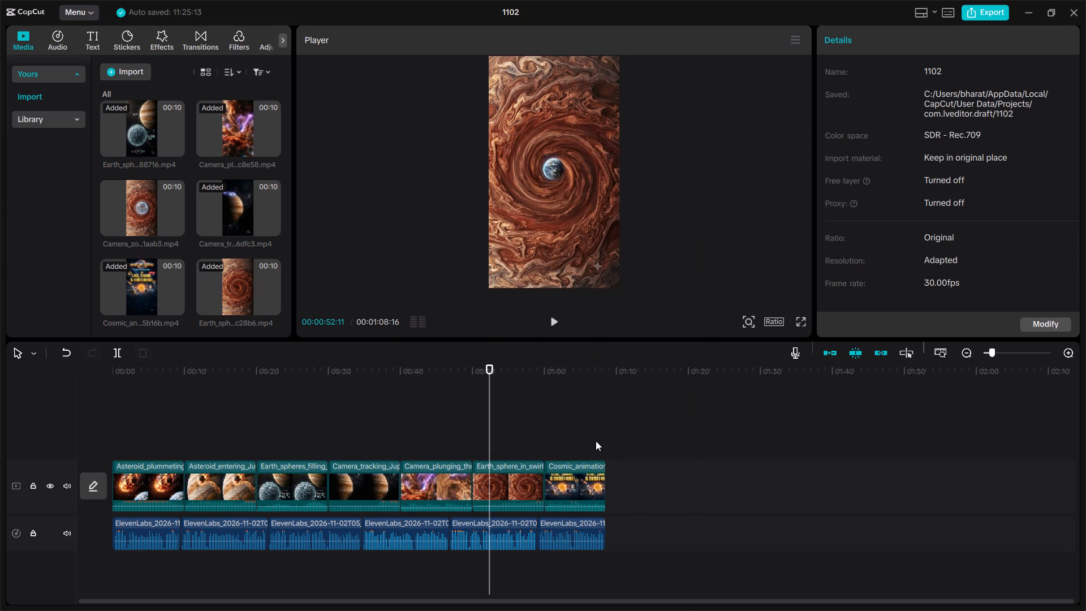
# Review playback from about 48 seconds through the replaced clip to the end, and return the playhead to the timeline's start.
pyautogui.moveTo(488, 428); pyautogui.dragTo(464, 423)
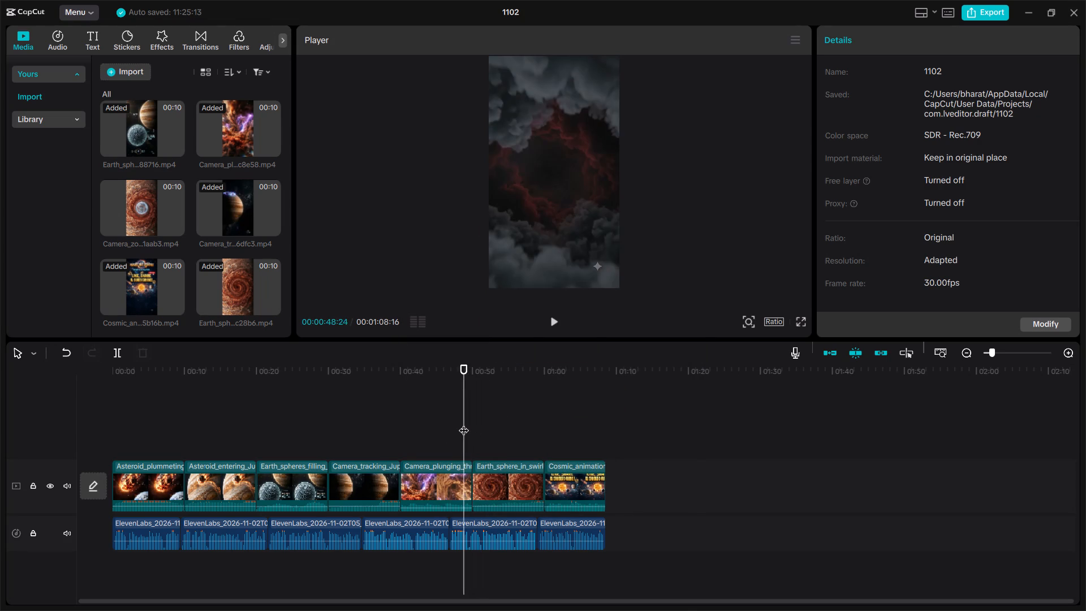
pyautogui.press('space')
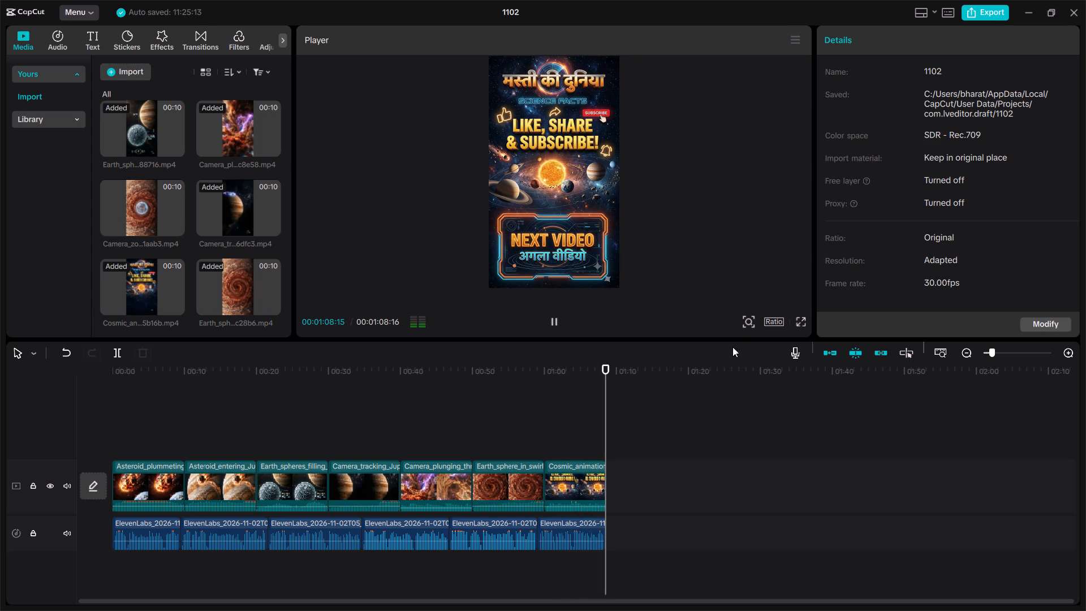
pyautogui.moveTo(601, 404); pyautogui.dragTo(46, 371)
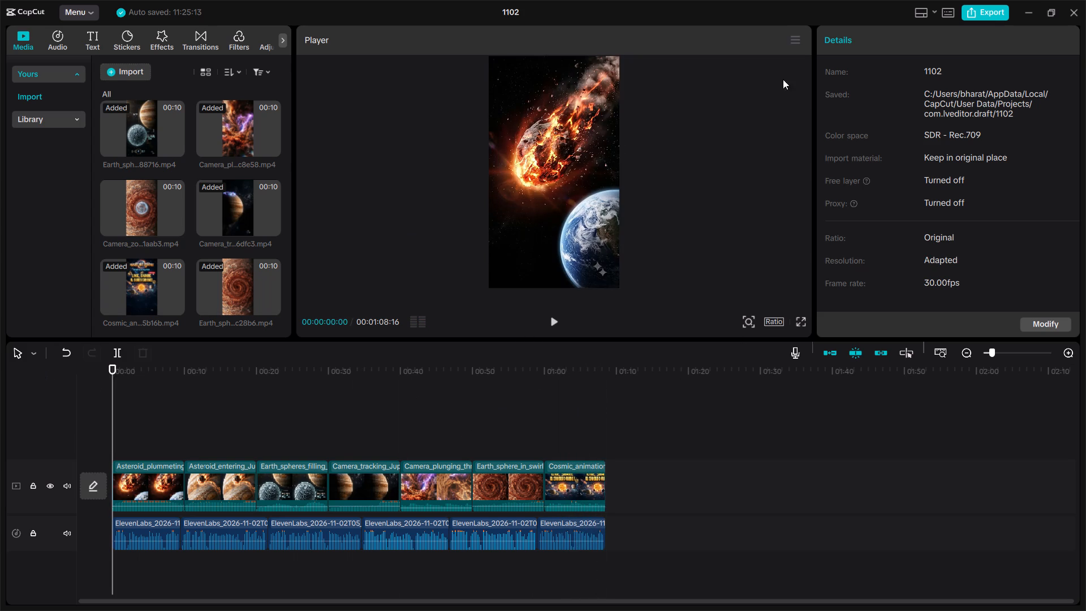
# Export the video with the title "jupiter", keeping the 1080P, H.264, mp4 and 30fps settings.
pyautogui.click(985, 12)
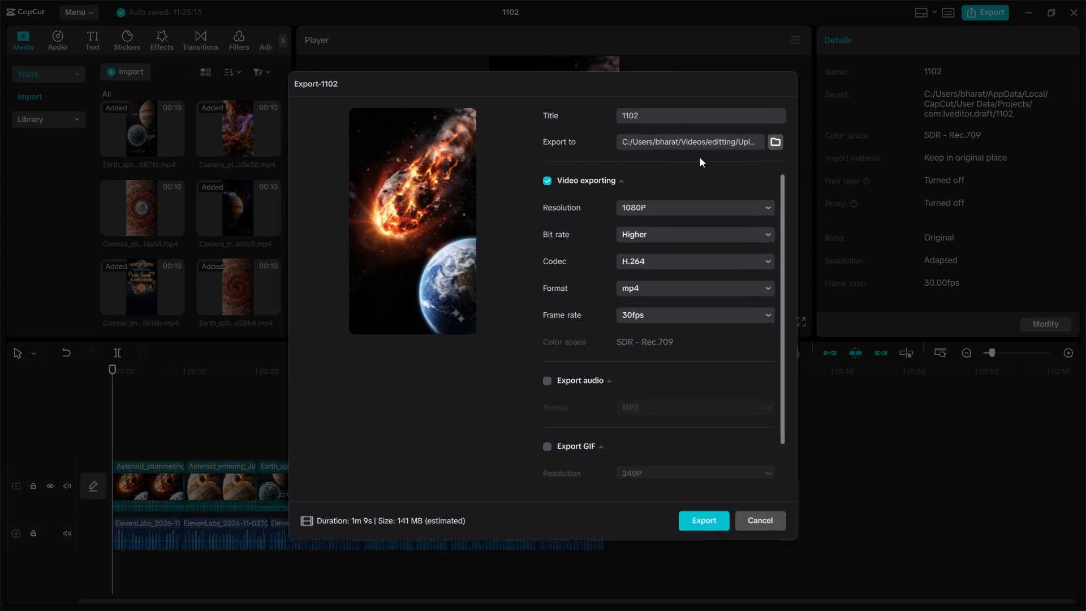
pyautogui.moveTo(687, 110); pyautogui.dragTo(606, 132)
pyautogui.press('BackSpace')
pyautogui.write('jupitrr')
pyautogui.press('BackSpace')
pyautogui.press('BackSpace')
pyautogui.write('er')
pyautogui.press('Return')
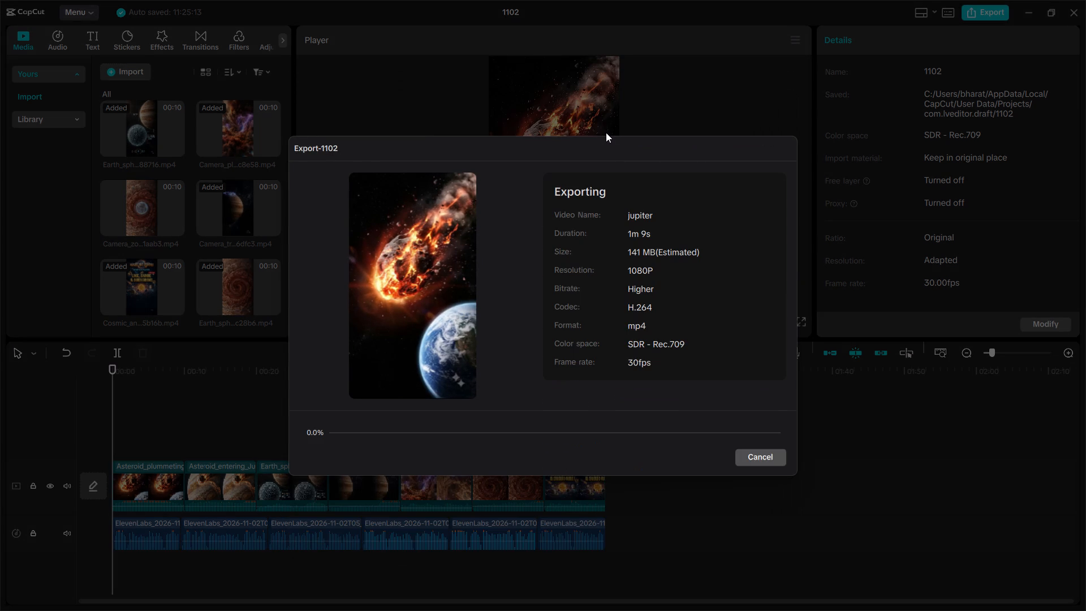